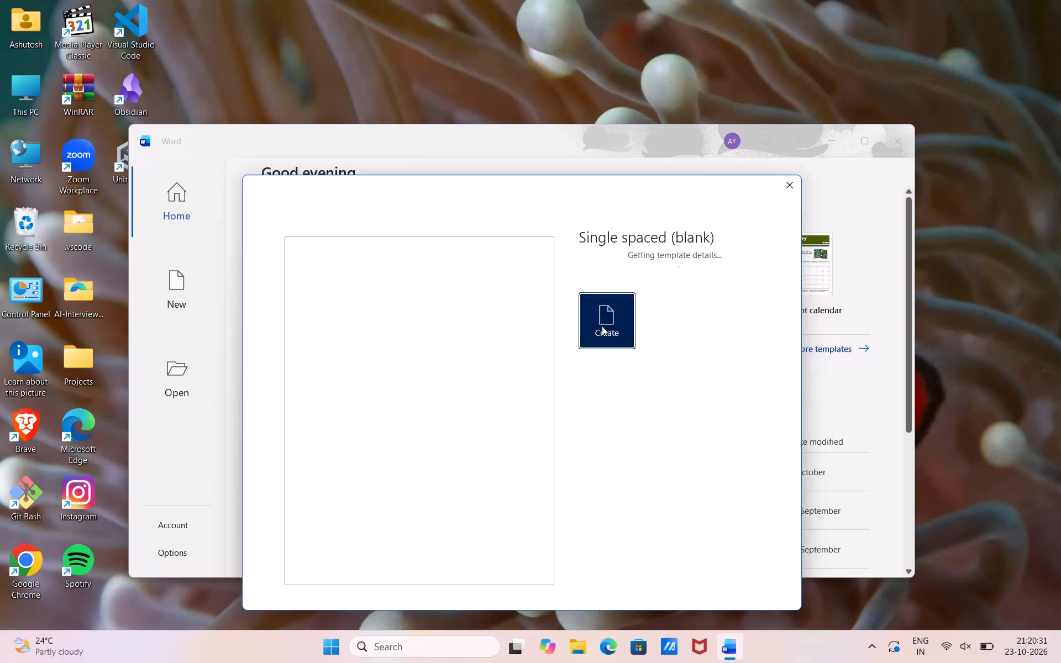
Create a document from the Single spaced (blank) template and maximize its window.
click(598, 417)
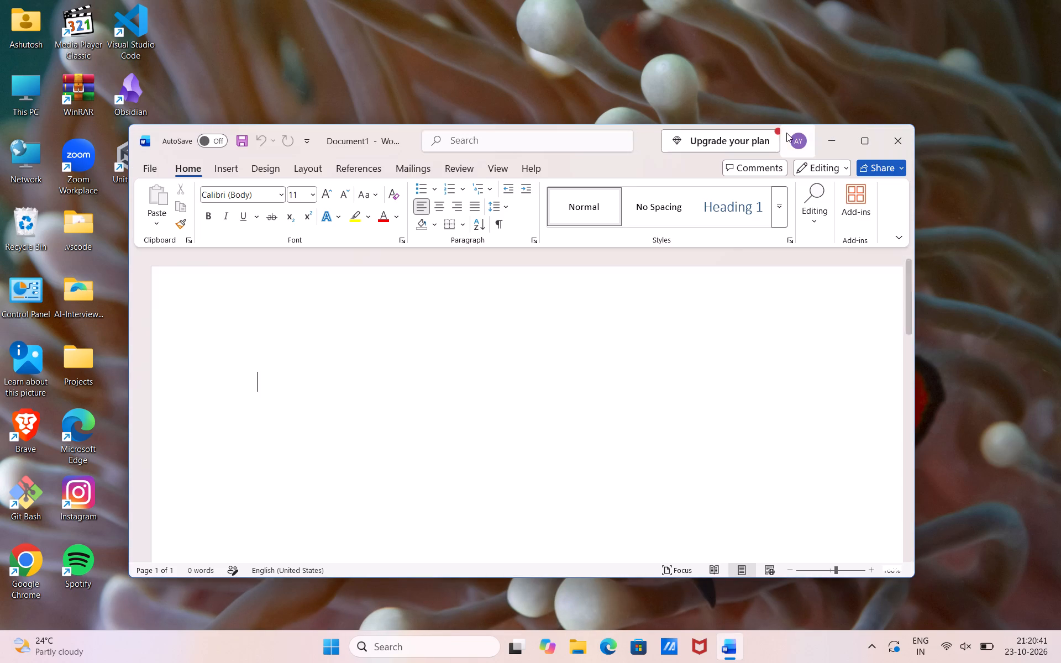
click(853, 145)
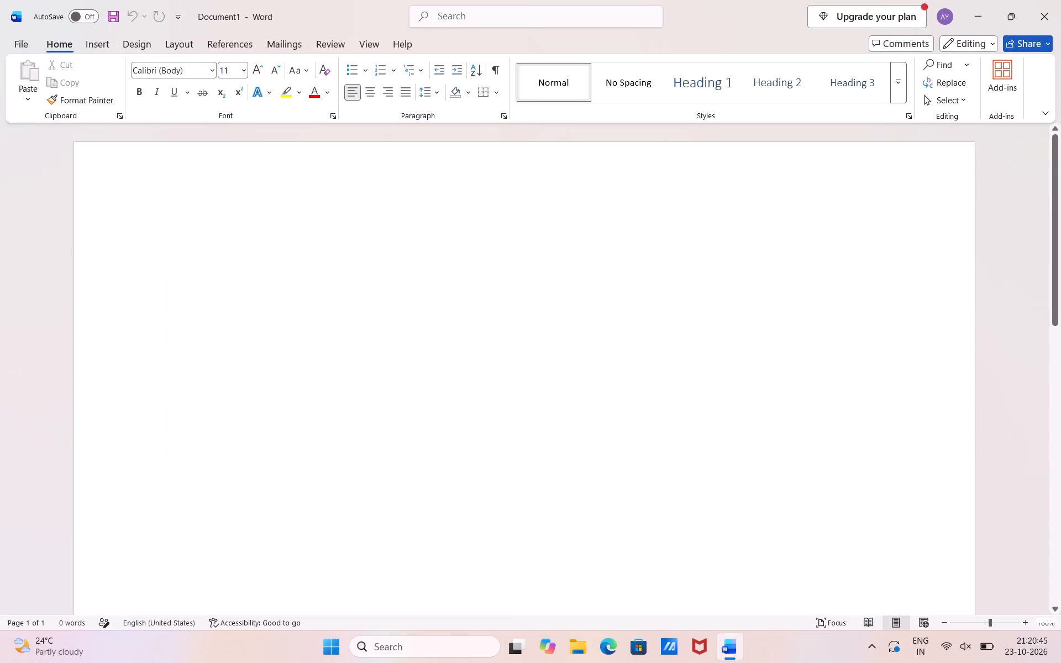
Set the document zoom to 100% and dismiss the zooming tip.
drag(1057, 195, 1060, 294)
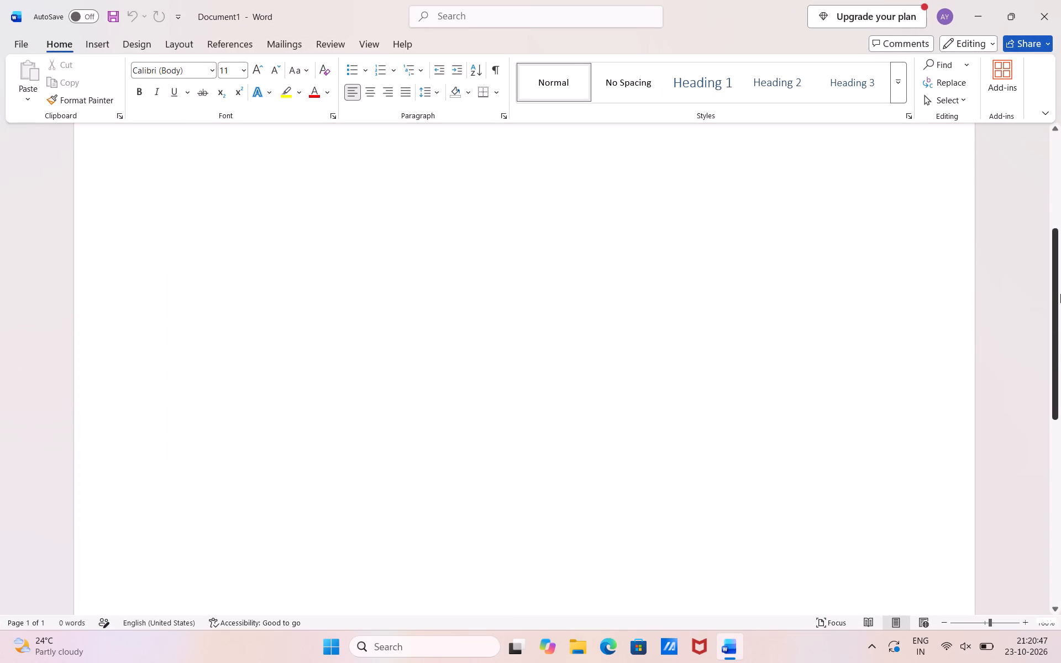
drag(1060, 294, 1047, 587)
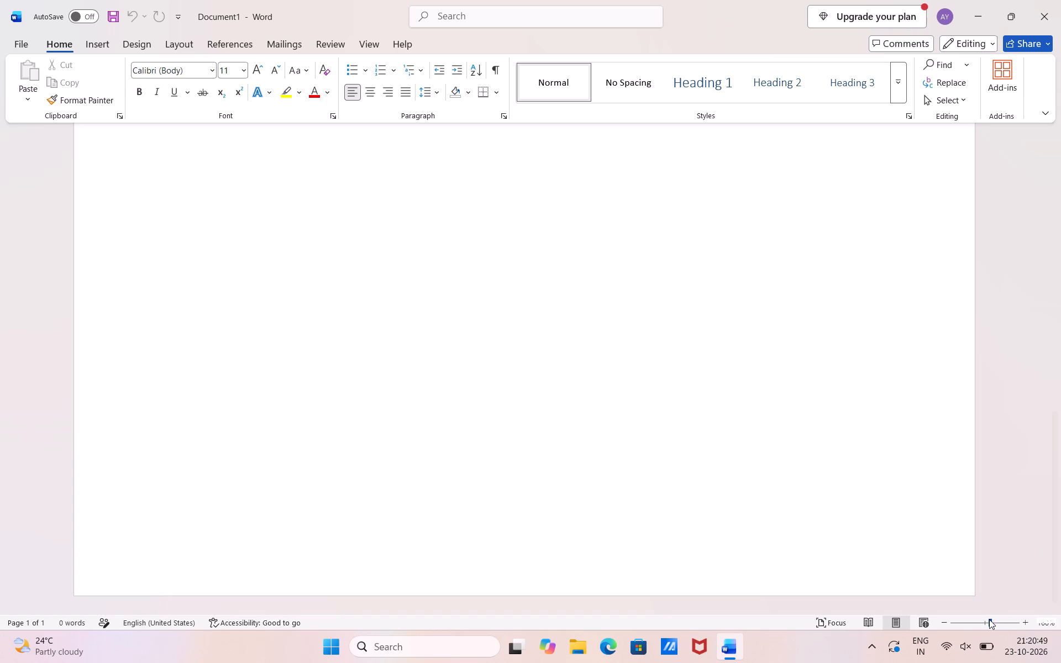
drag(989, 619, 969, 629)
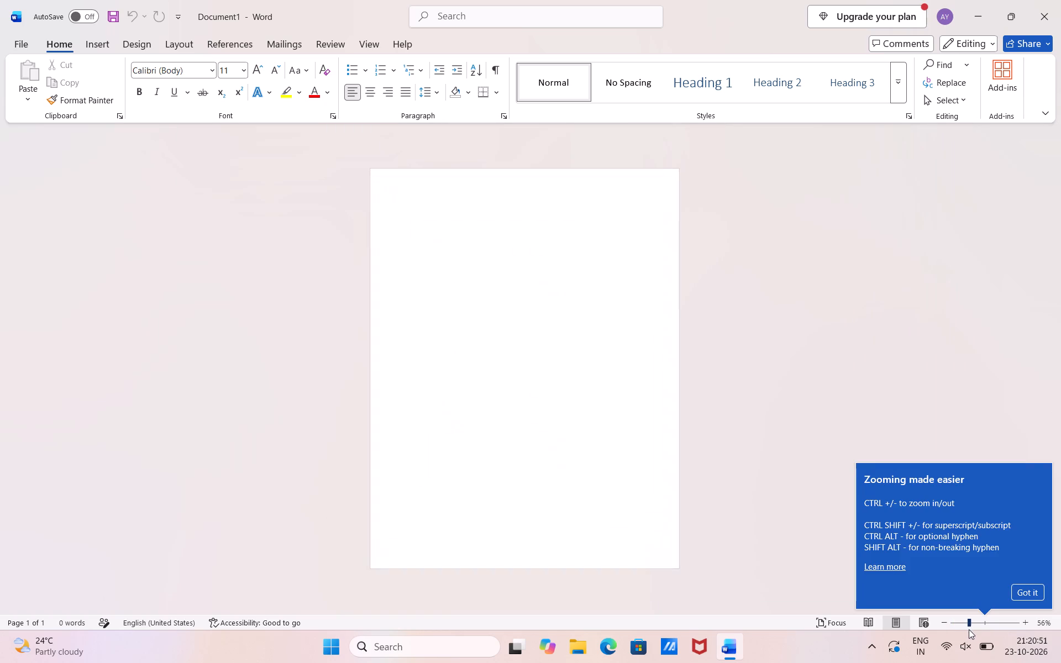
drag(969, 629, 1016, 633)
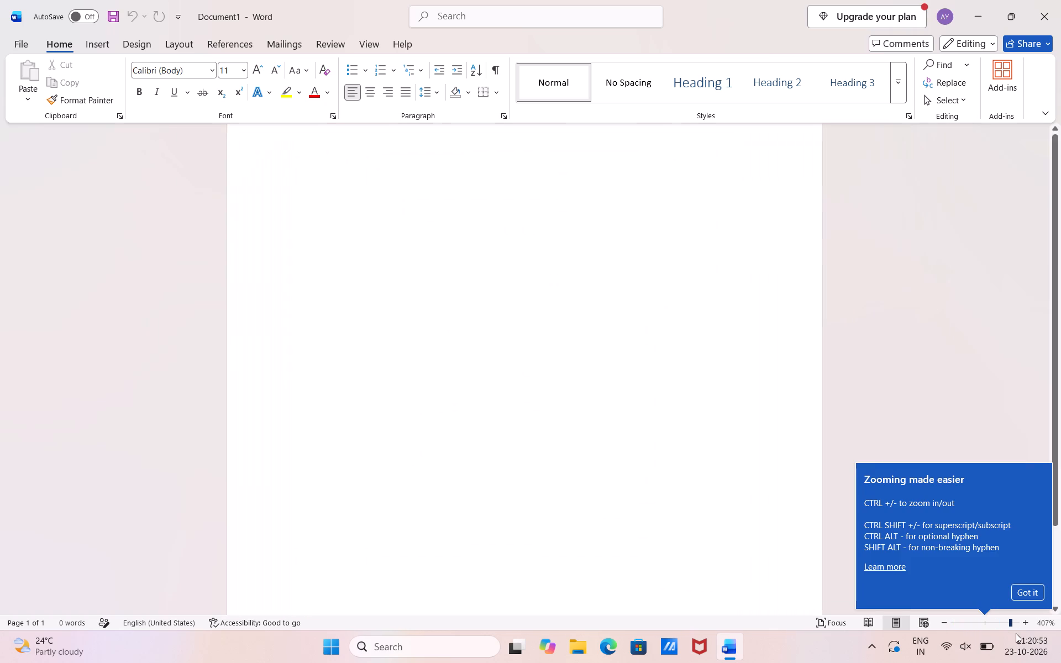
drag(1016, 633, 865, 648)
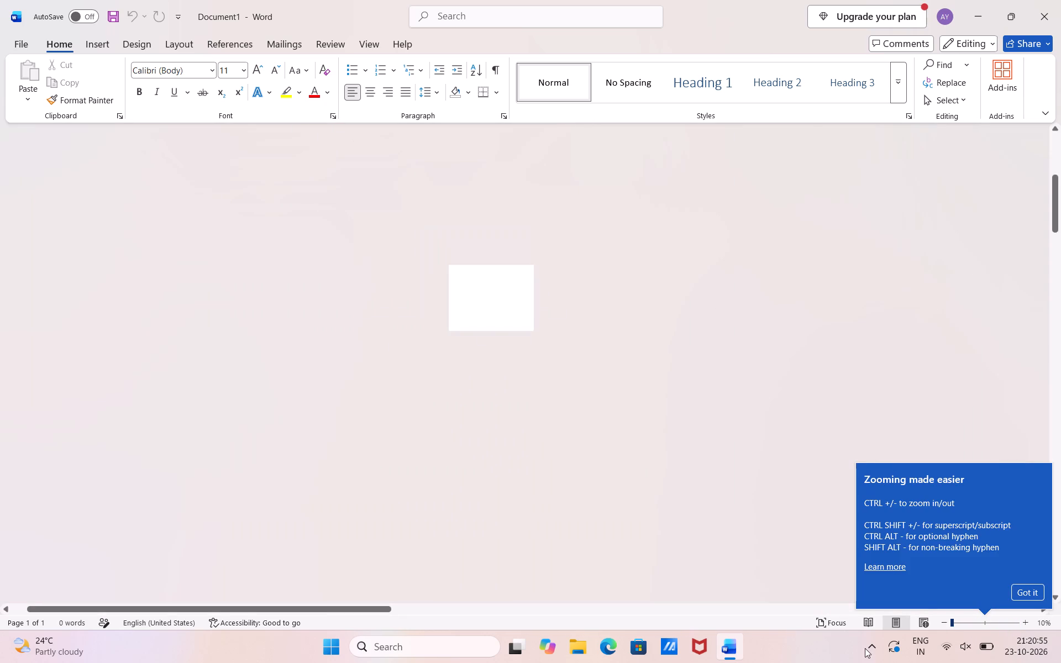
drag(865, 648, 991, 642)
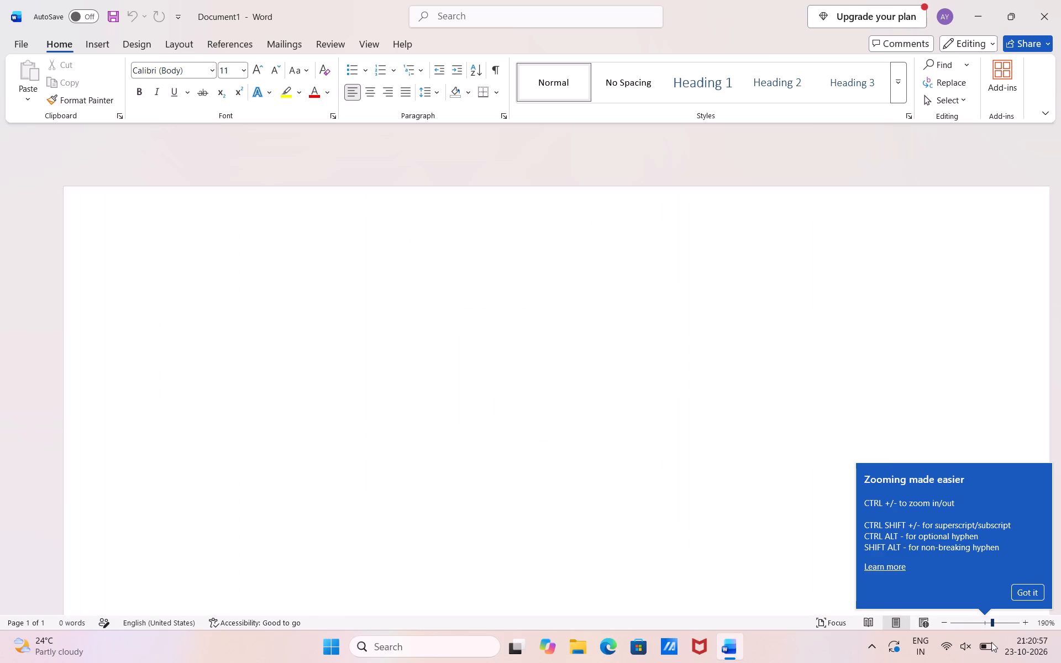
drag(991, 642, 981, 643)
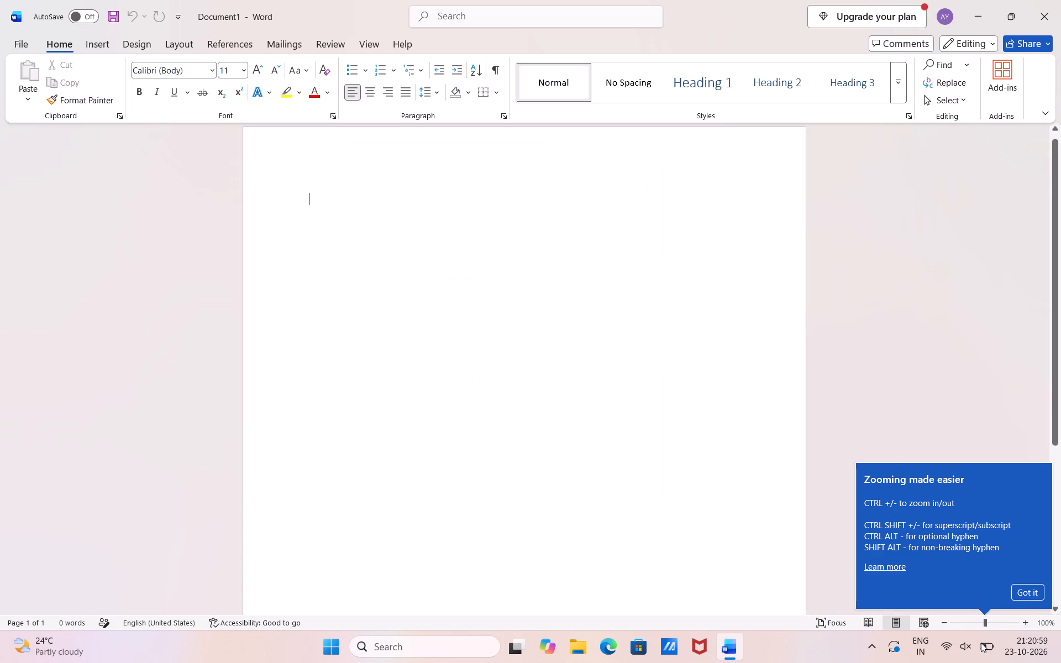
click(1036, 593)
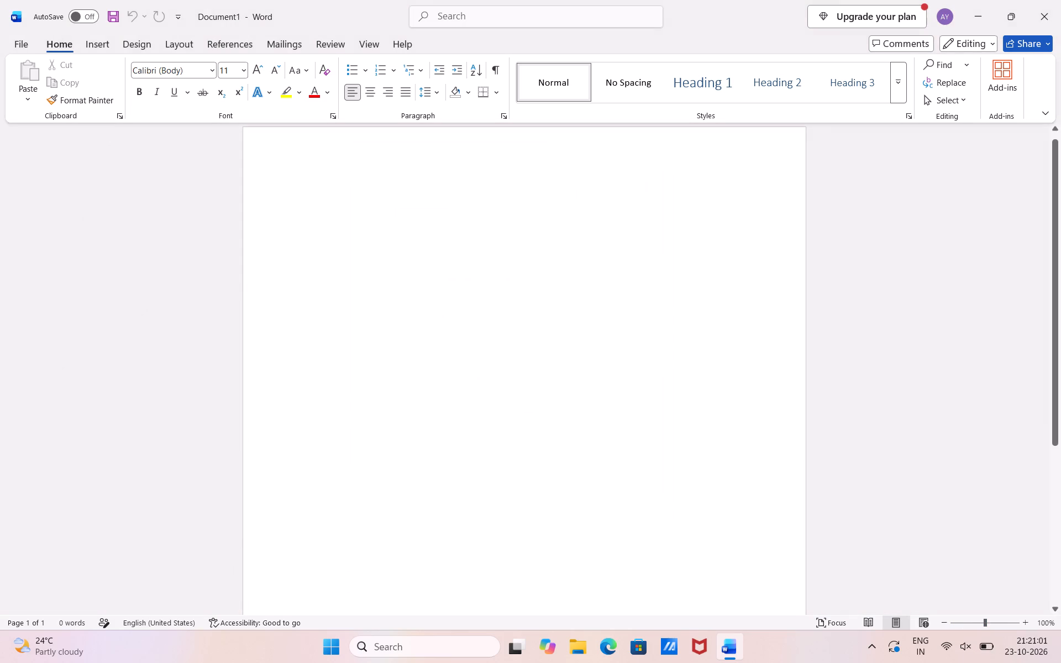
Insert a table with 7 columns and 6 rows at the top of the blank page.
scroll(702, 368, up, 1)
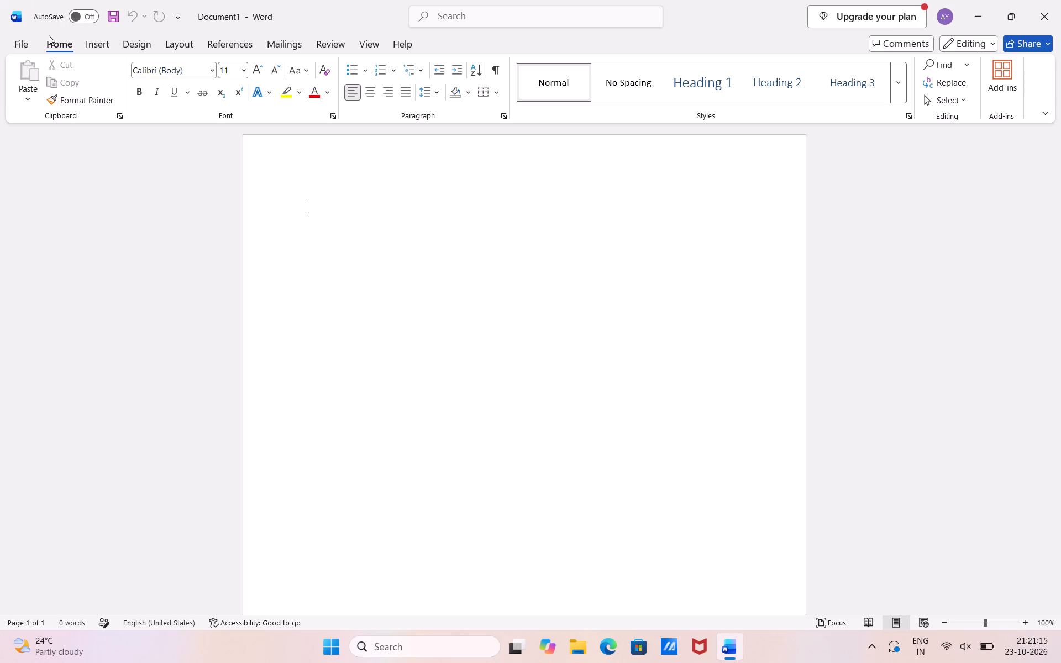
click(87, 45)
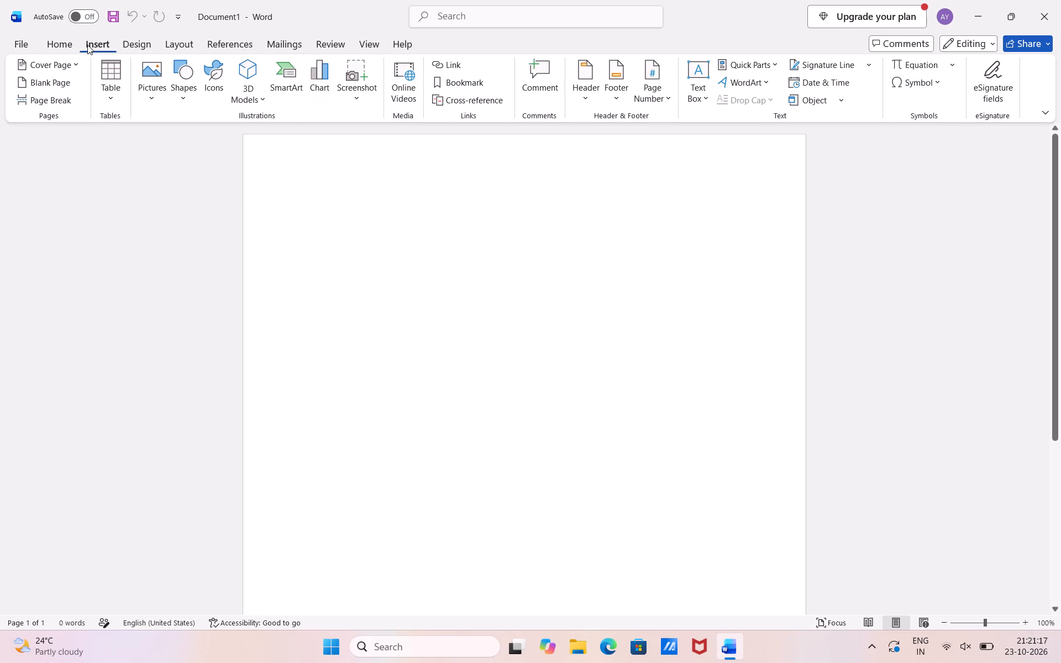
click(102, 75)
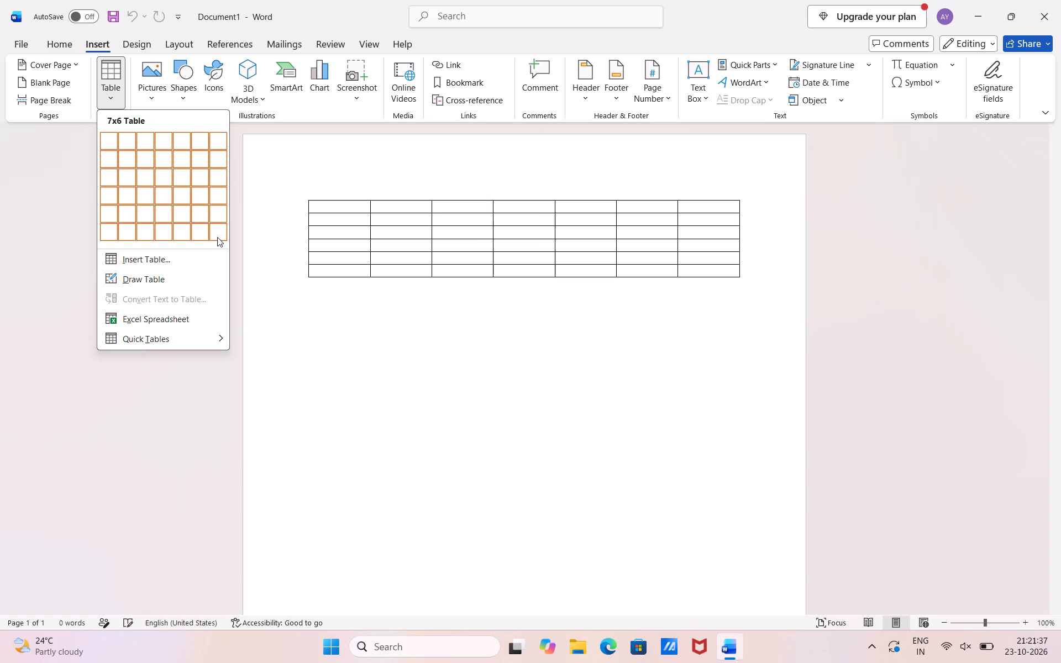
click(217, 237)
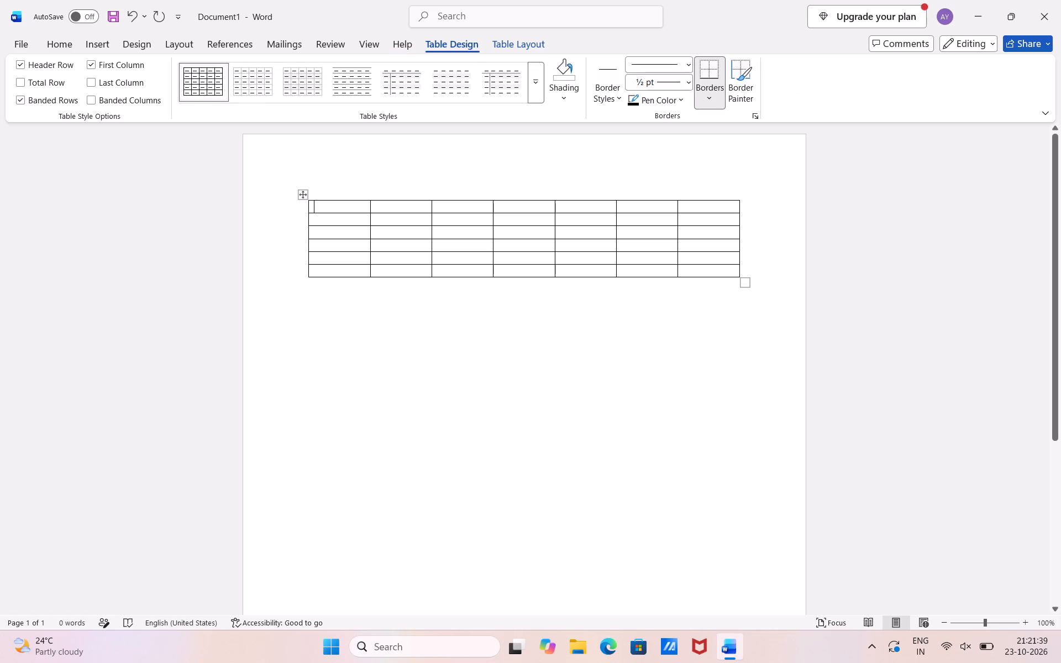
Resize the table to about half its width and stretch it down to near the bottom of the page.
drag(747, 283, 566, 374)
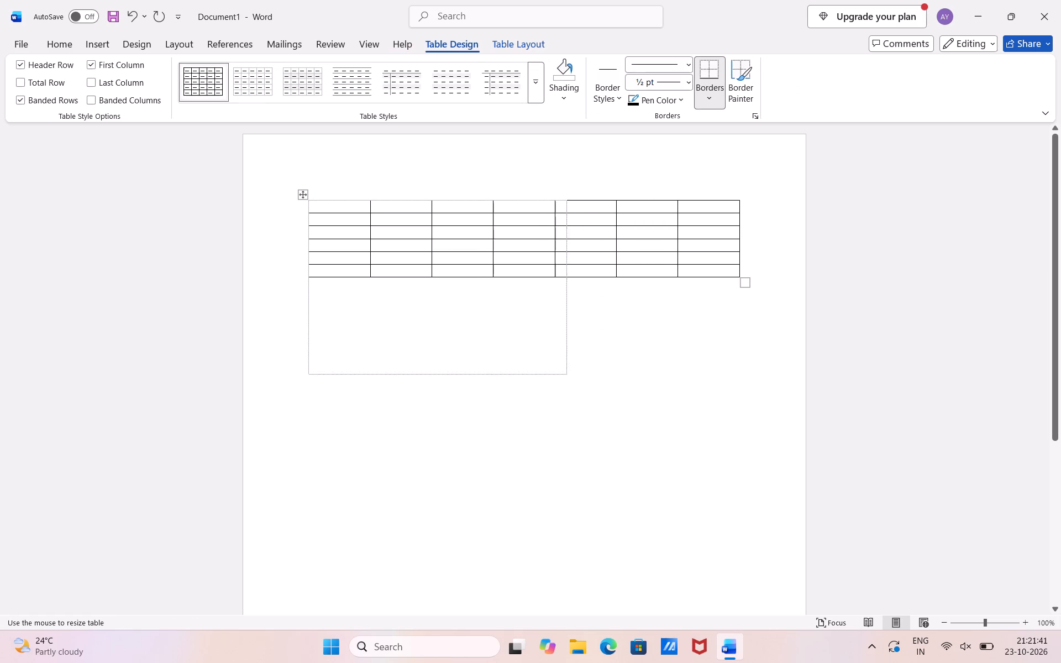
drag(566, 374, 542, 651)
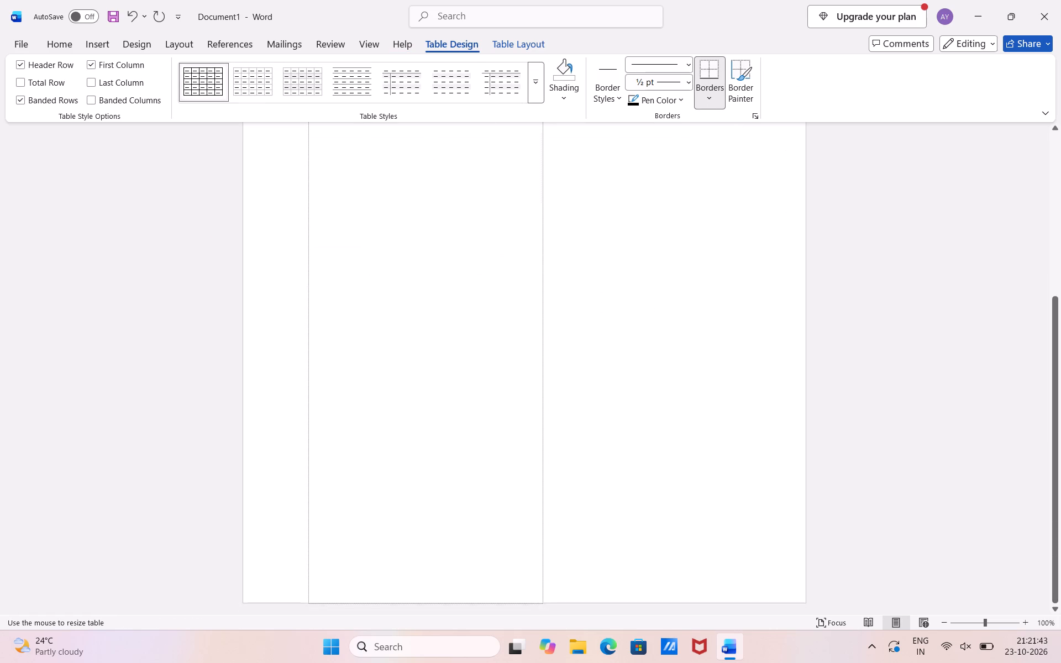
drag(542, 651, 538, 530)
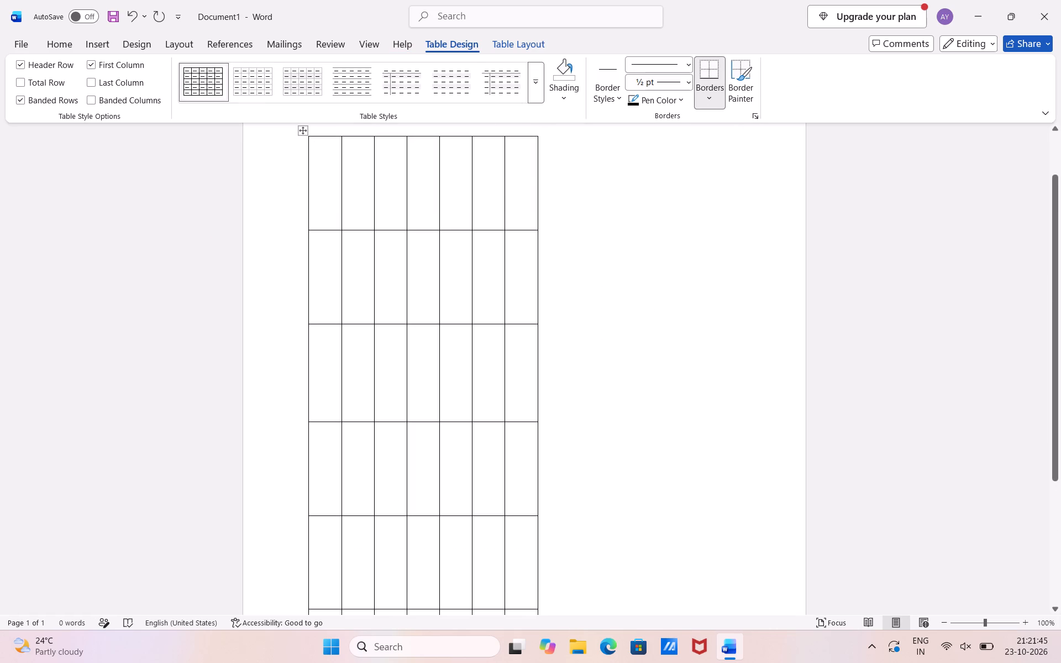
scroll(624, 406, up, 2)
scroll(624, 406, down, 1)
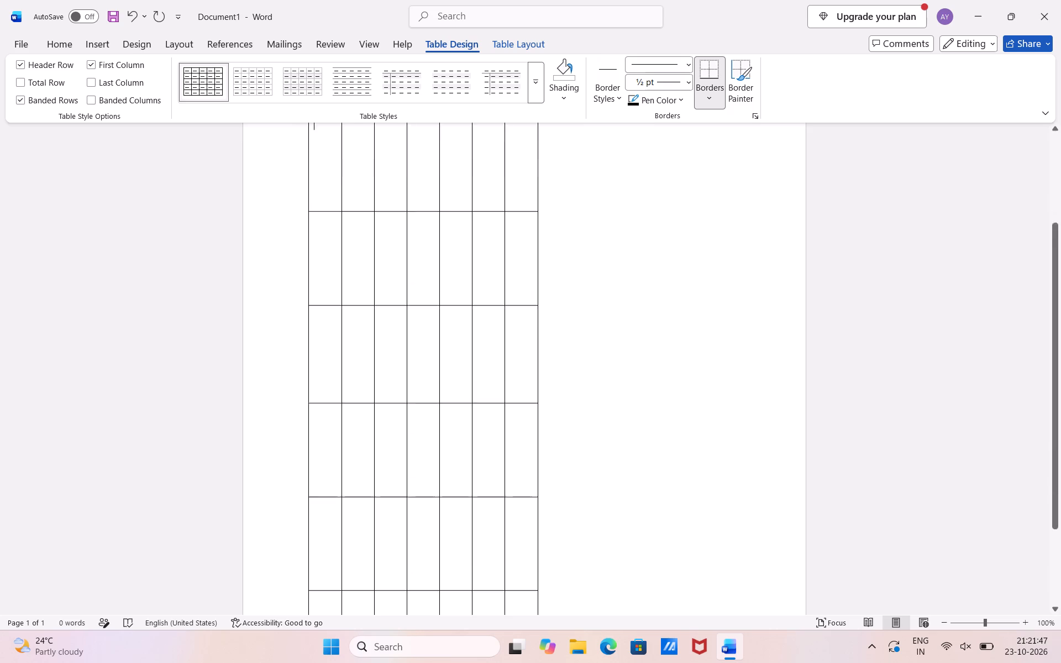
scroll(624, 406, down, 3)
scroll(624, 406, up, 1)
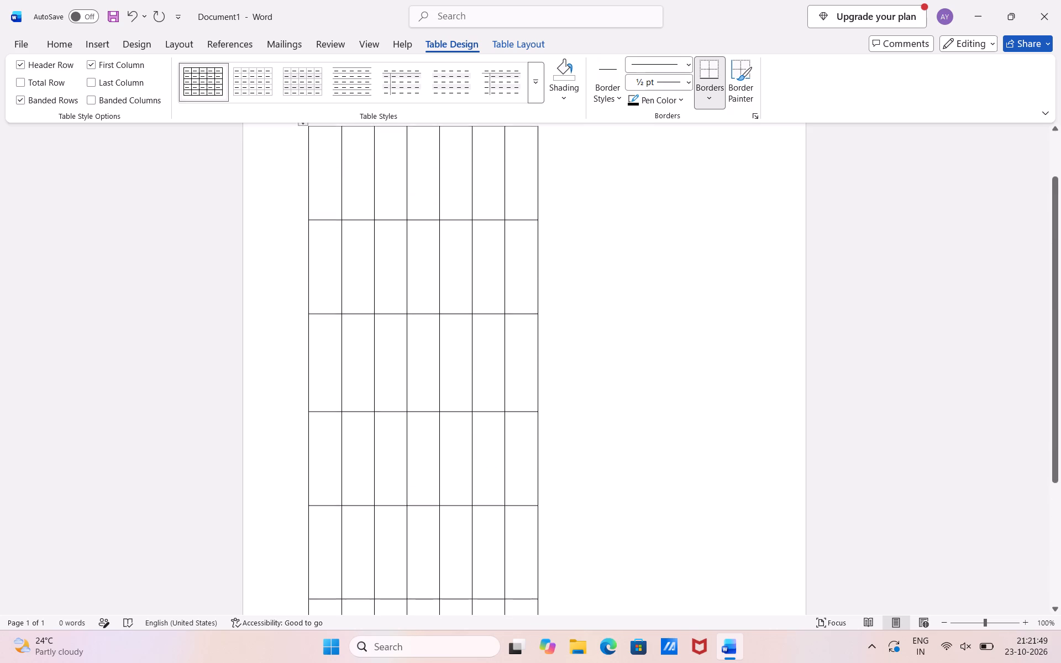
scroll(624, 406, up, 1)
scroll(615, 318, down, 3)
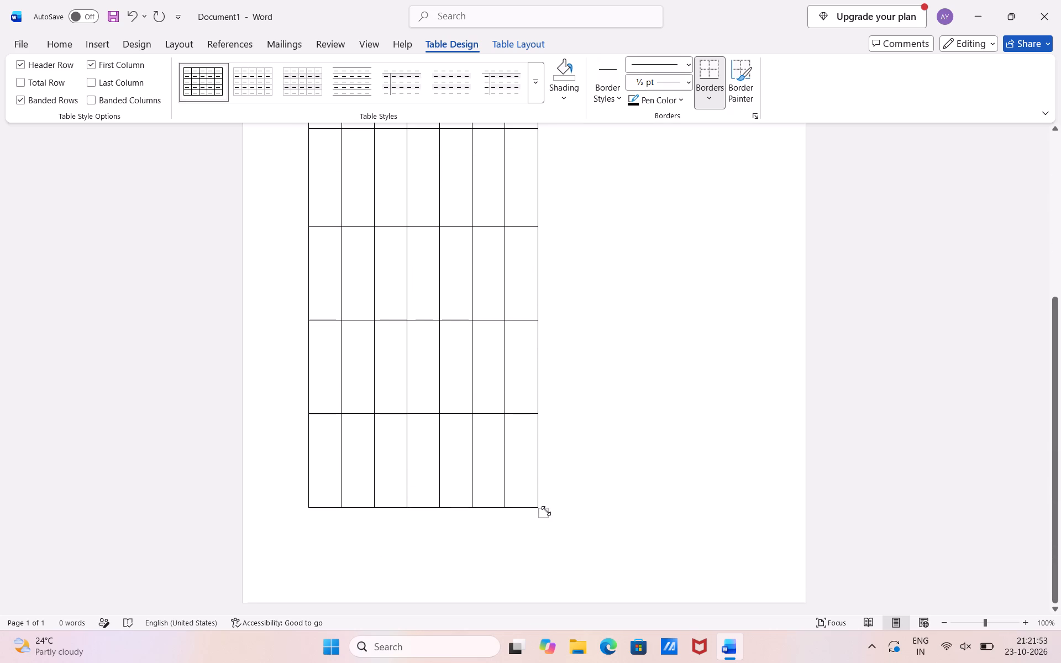
Resize the table to extend slightly past the right text margin and about three-quarters of the way down the page.
drag(546, 511, 761, 399)
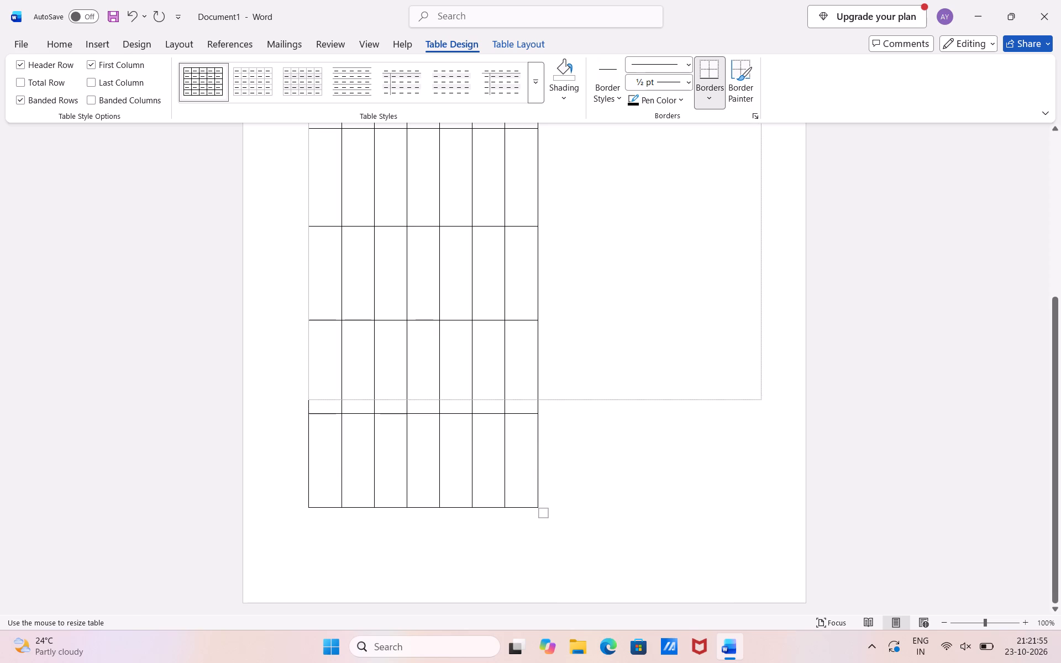
drag(761, 399, 760, 399)
scroll(647, 413, up, 3)
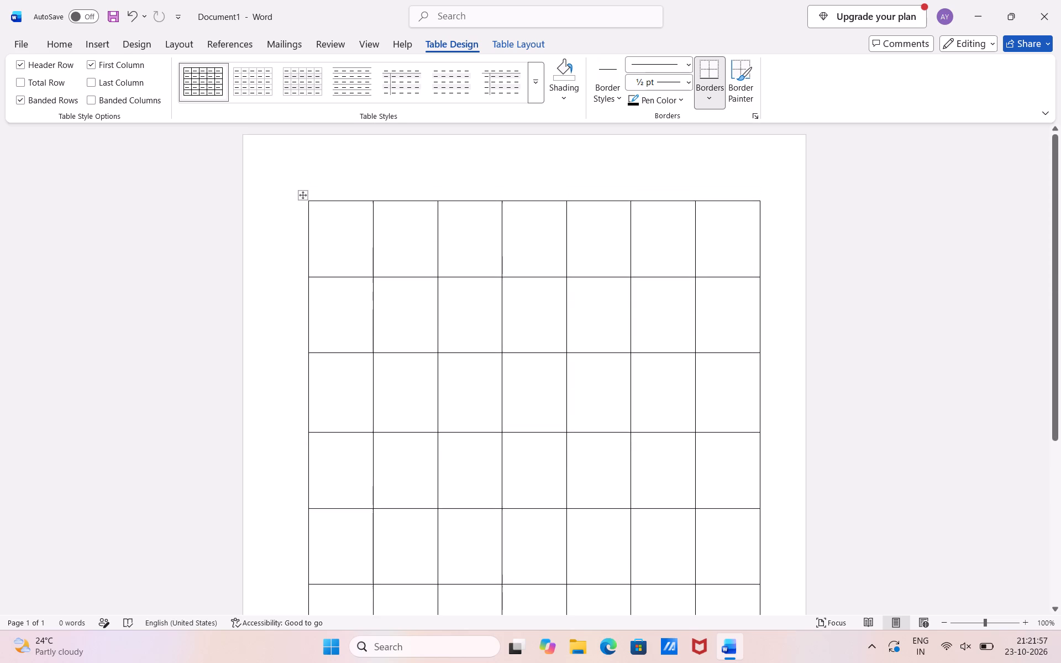
scroll(647, 413, down, 1)
scroll(647, 413, up, 4)
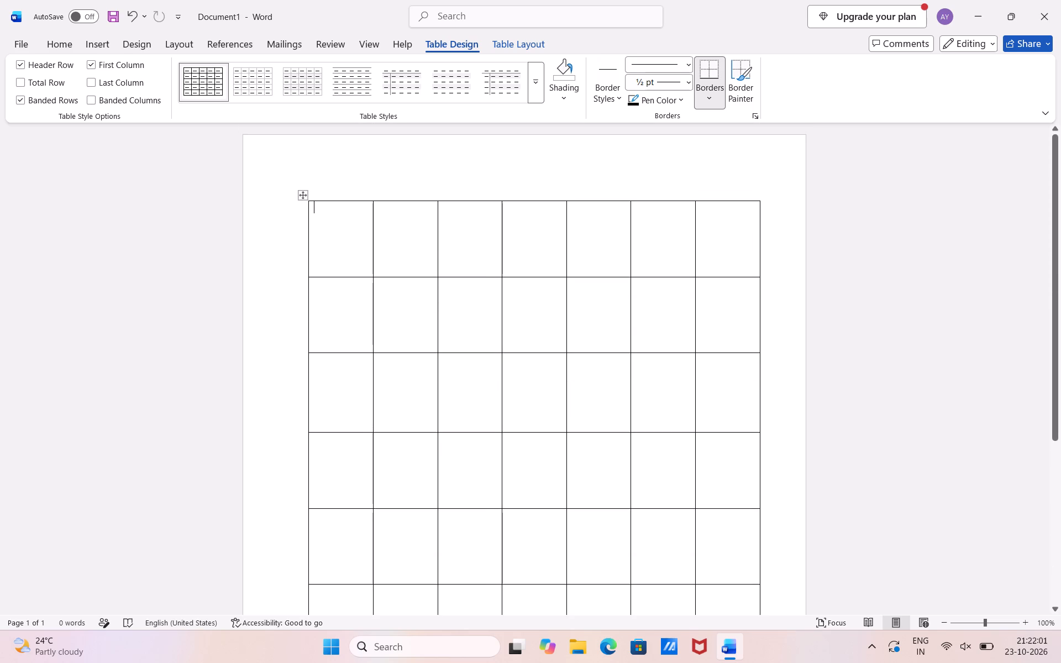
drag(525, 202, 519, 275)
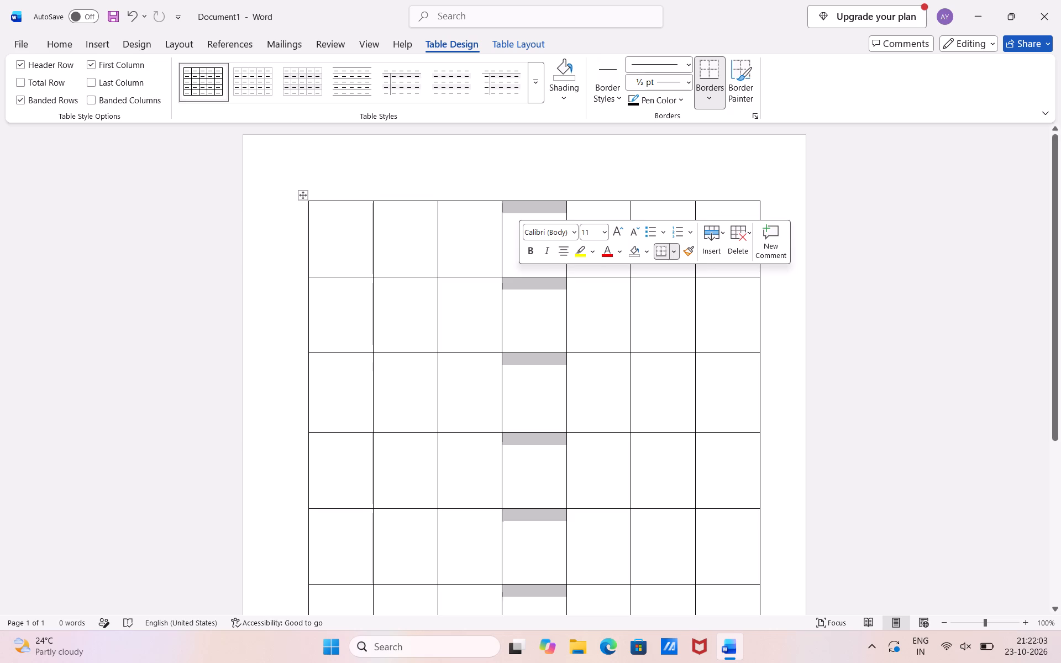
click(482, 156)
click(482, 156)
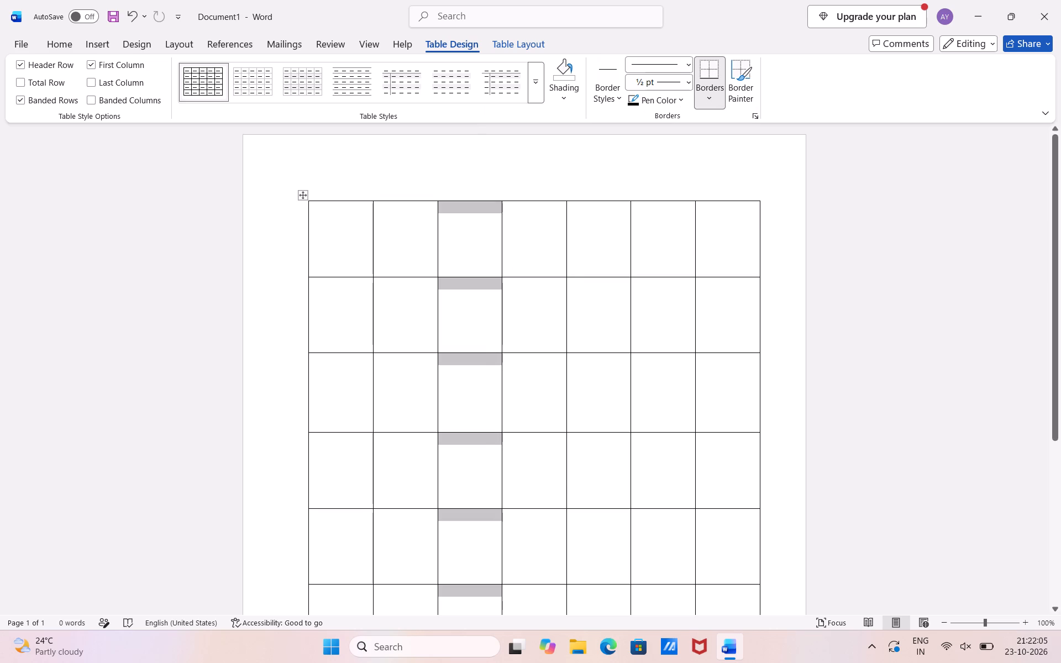
Move the whole table down by about one row height and centre it horizontally on the page.
drag(304, 193, 287, 272)
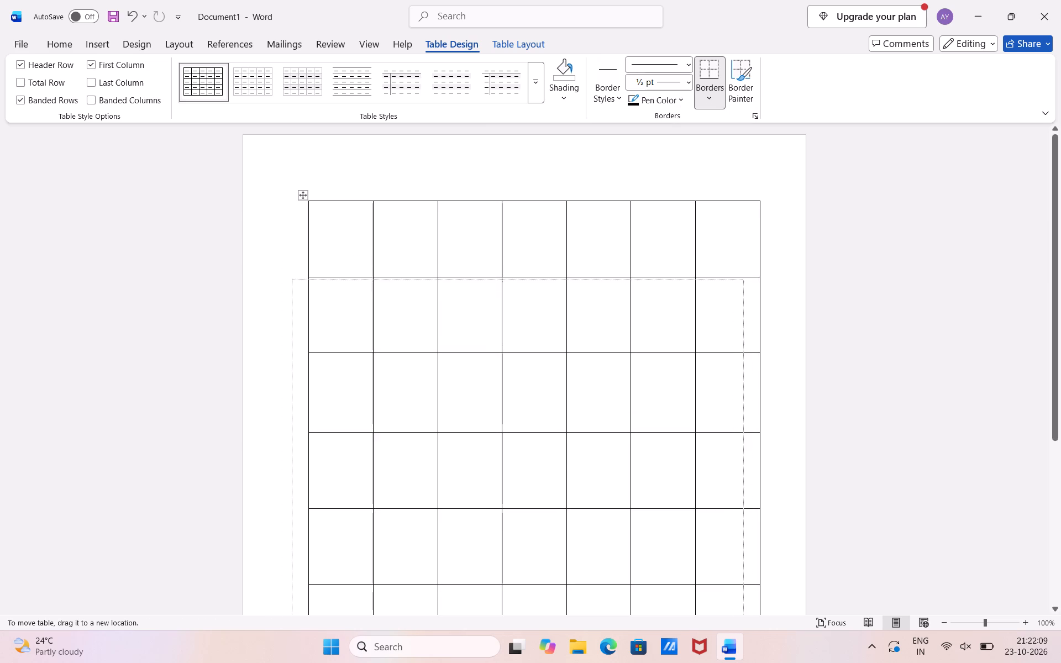
drag(287, 272, 285, 272)
scroll(514, 228, down, 2)
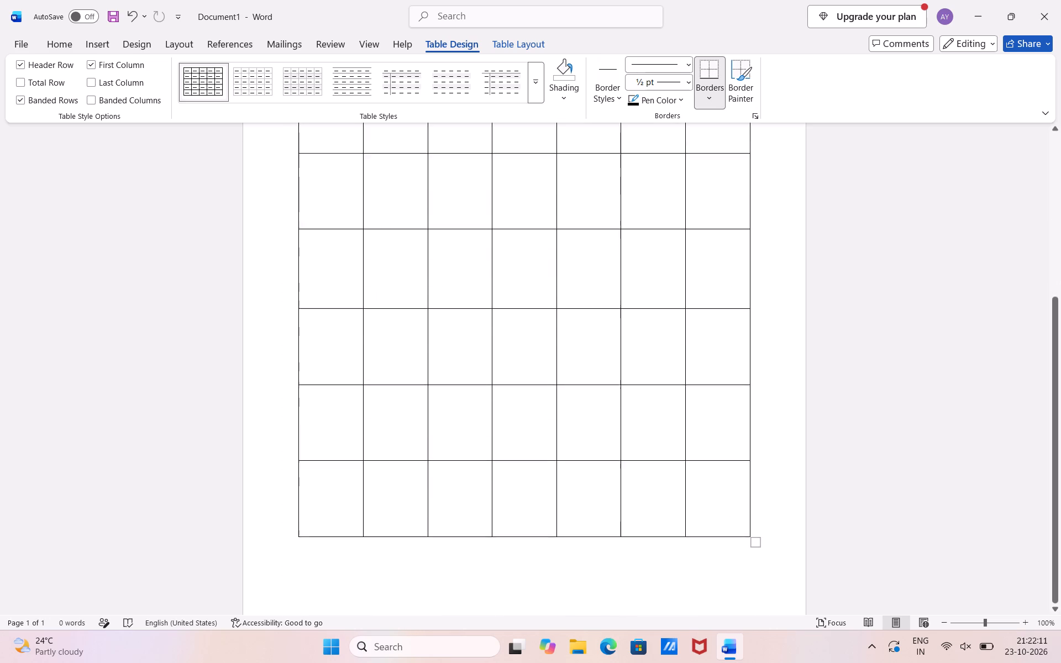
scroll(514, 228, down, 2)
scroll(514, 228, up, 6)
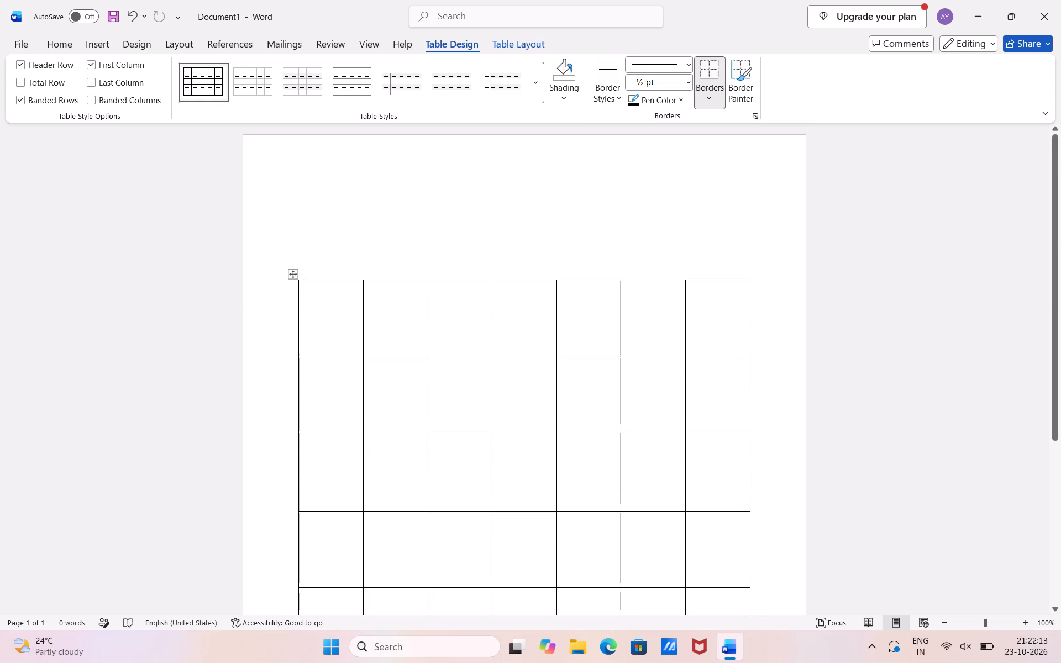
Enable the Total Row and Last Column style options for the table.
scroll(514, 228, down, 3)
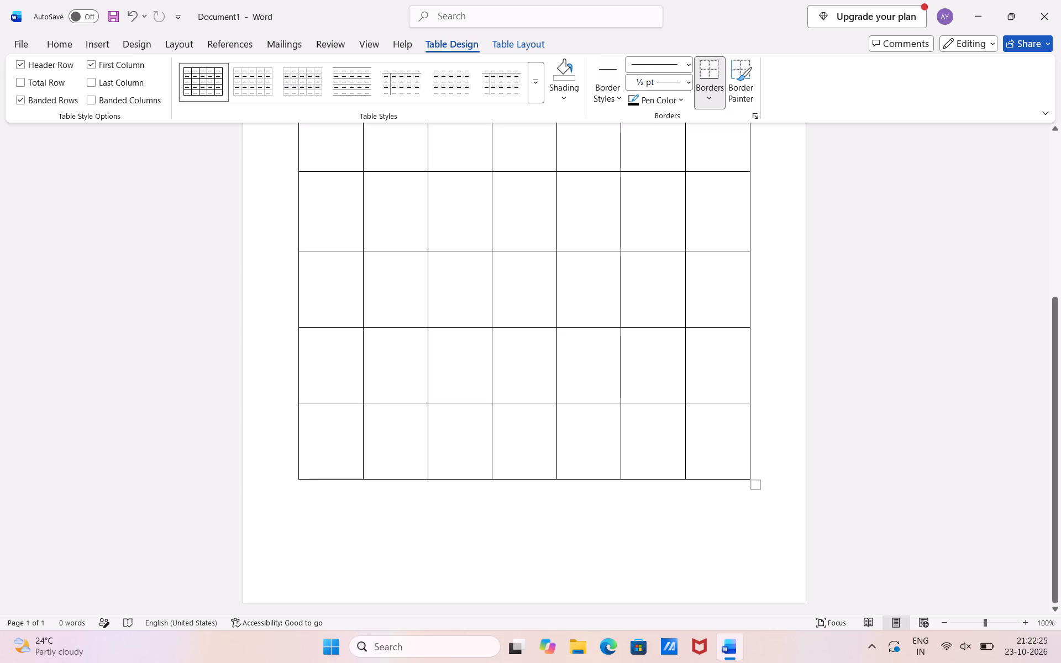
click(58, 86)
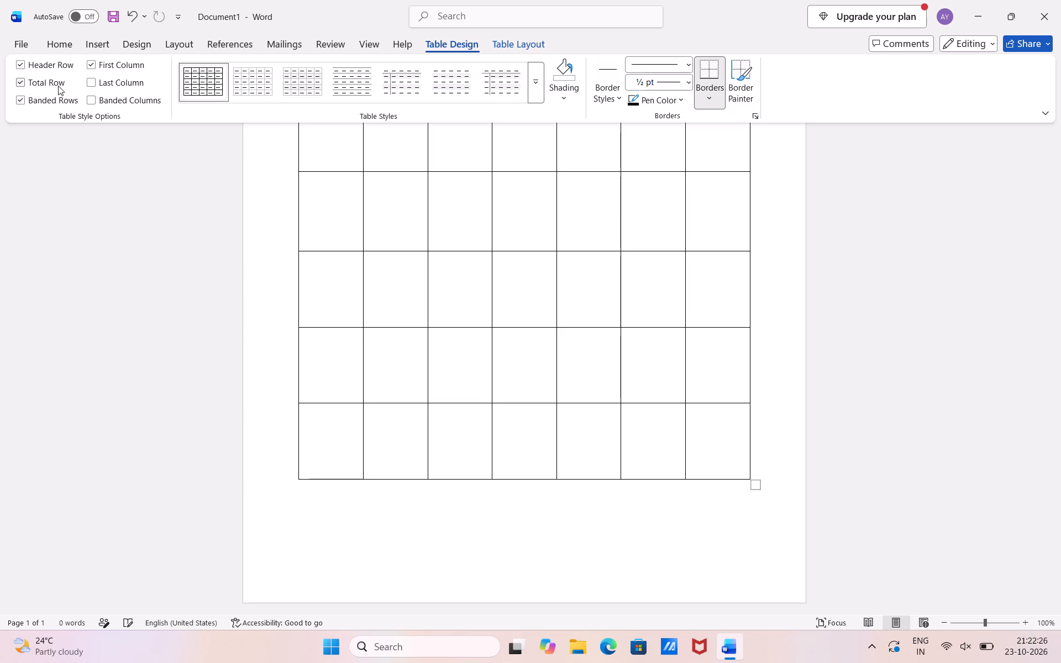
scroll(292, 294, up, 3)
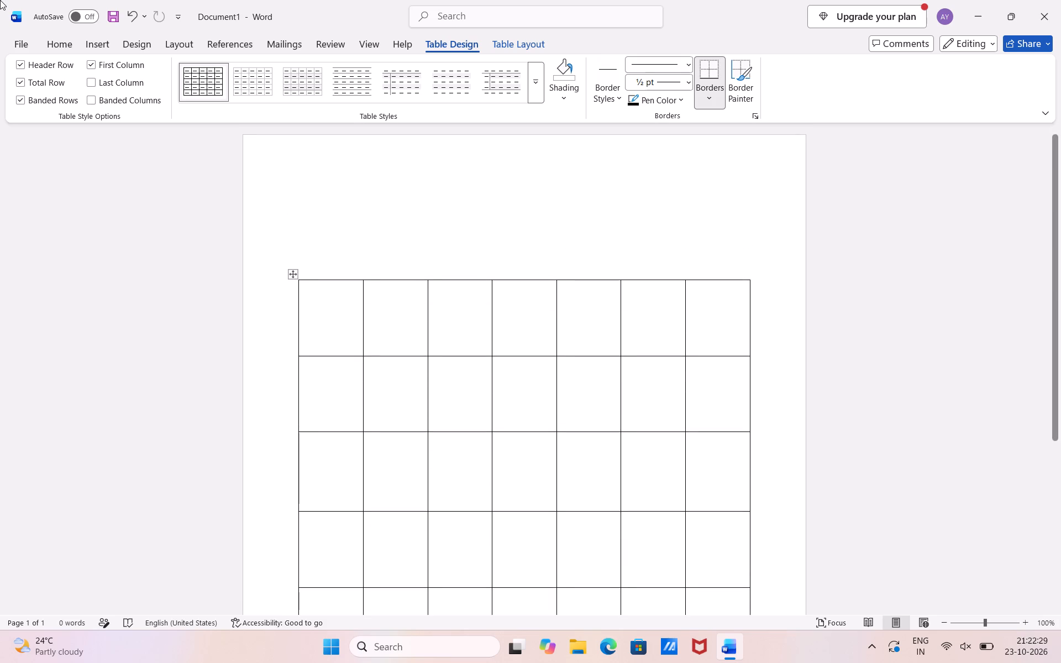
click(95, 86)
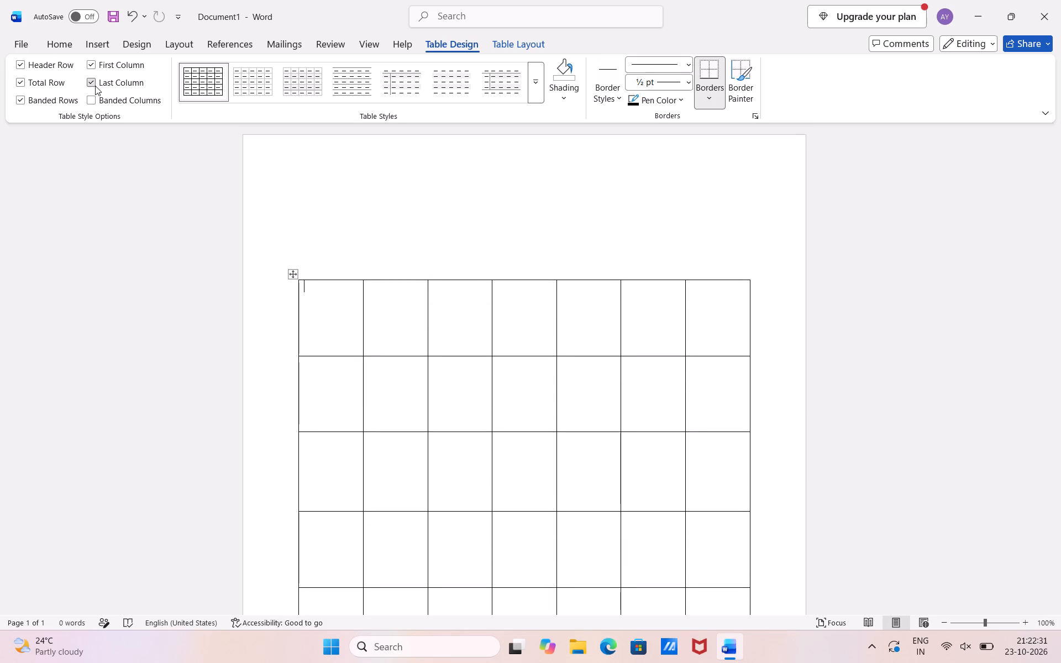
scroll(288, 298, down, 4)
scroll(288, 298, up, 2)
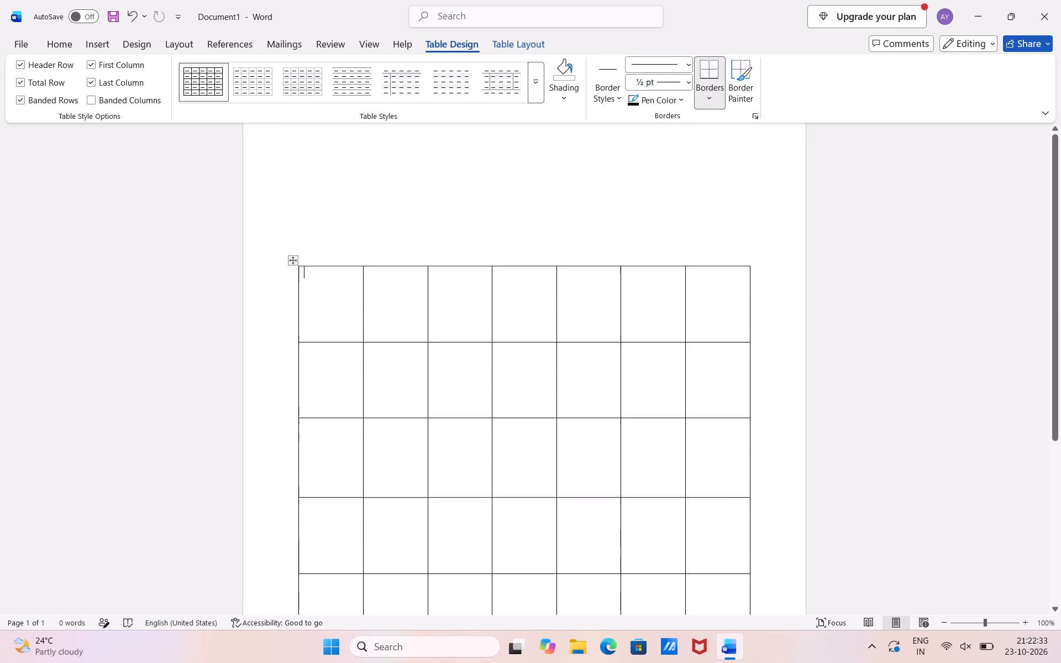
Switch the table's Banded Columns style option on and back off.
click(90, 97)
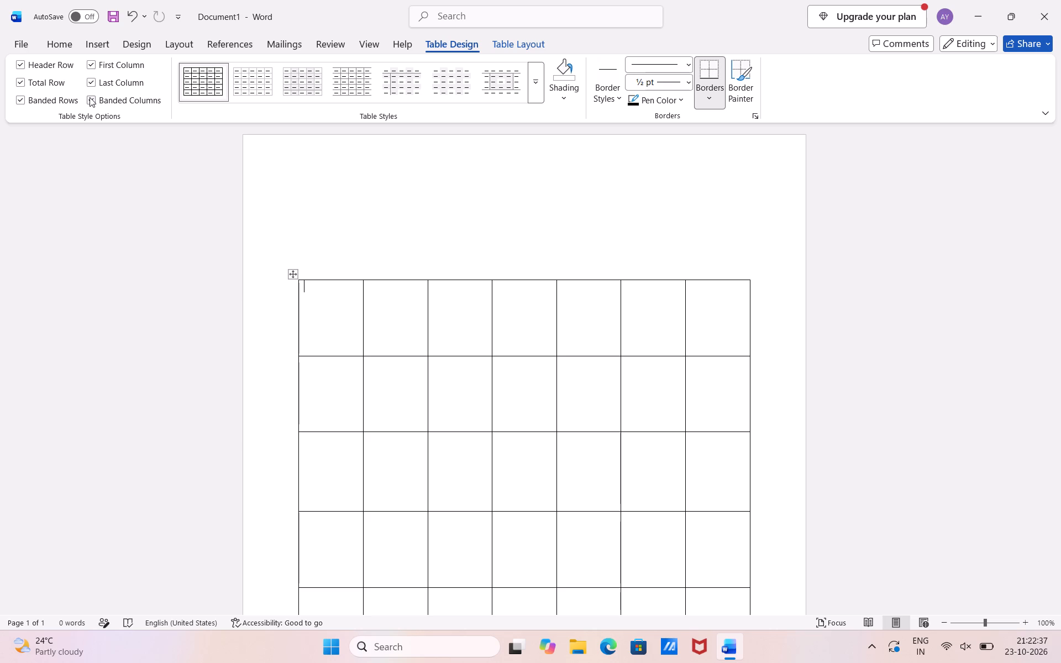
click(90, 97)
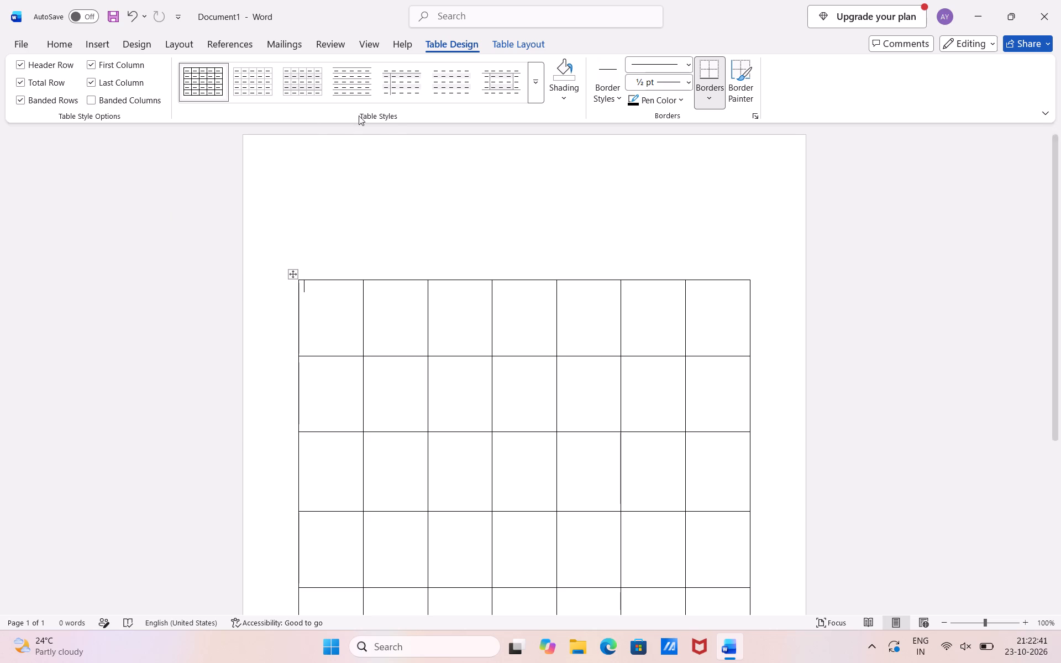
Apply the light blue Grid Tables style with thin blue gridlines and pale blue banded rows to the table.
click(538, 84)
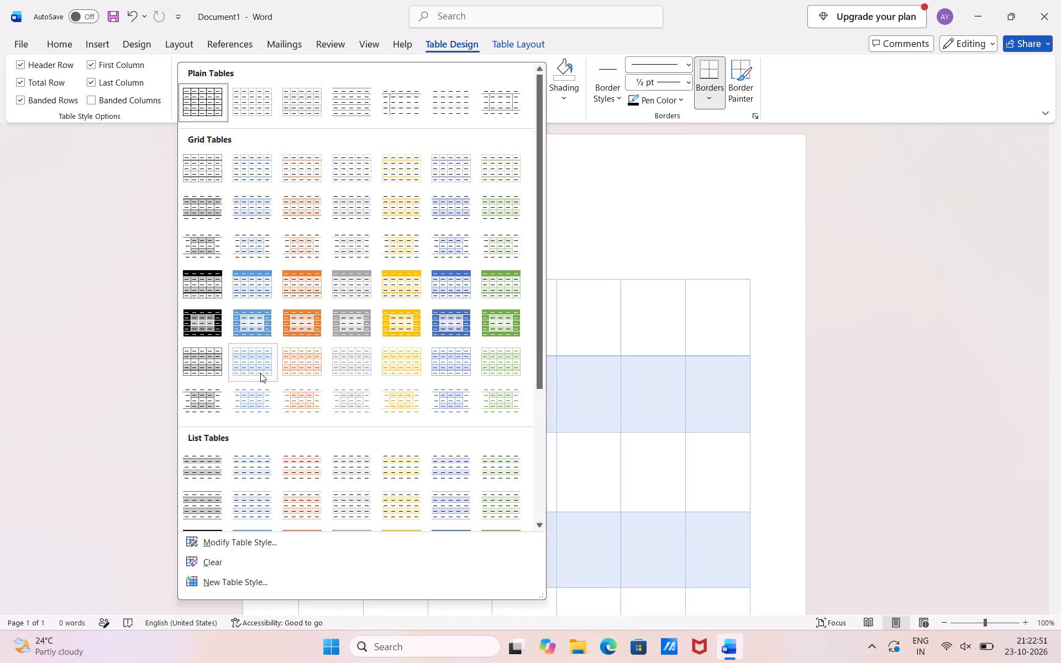
click(260, 373)
scroll(313, 403, down, 2)
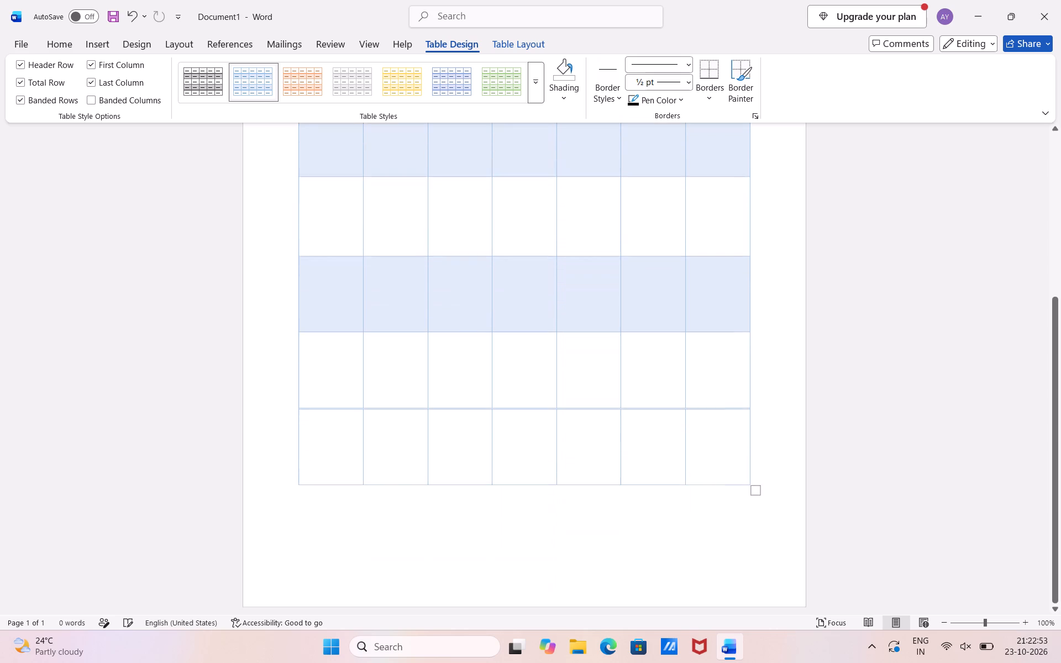
scroll(313, 403, down, 4)
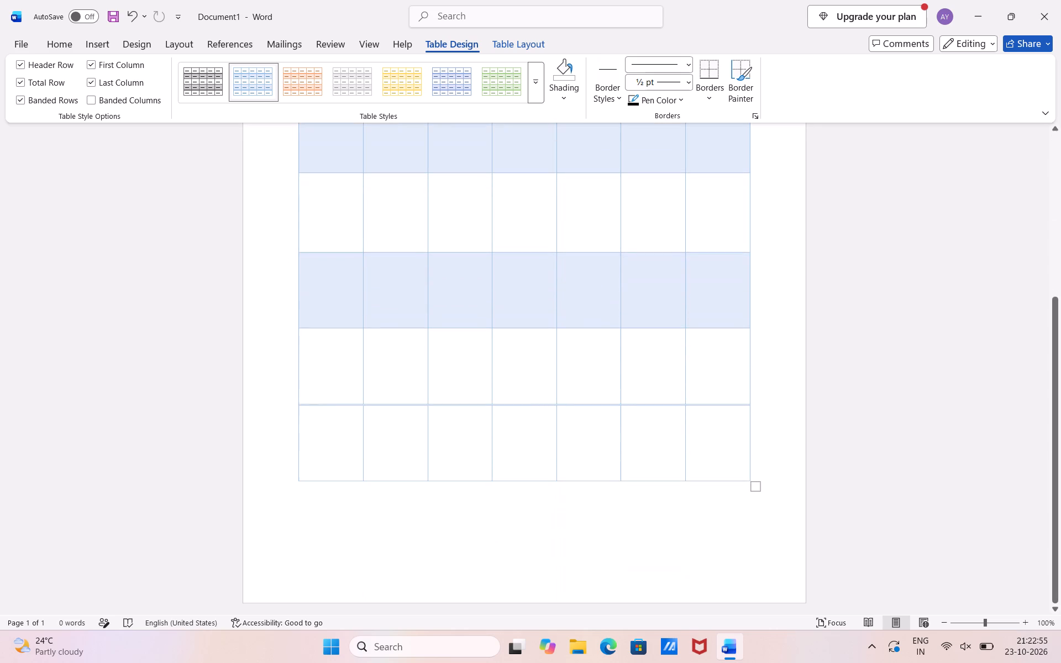
scroll(313, 403, down, 1)
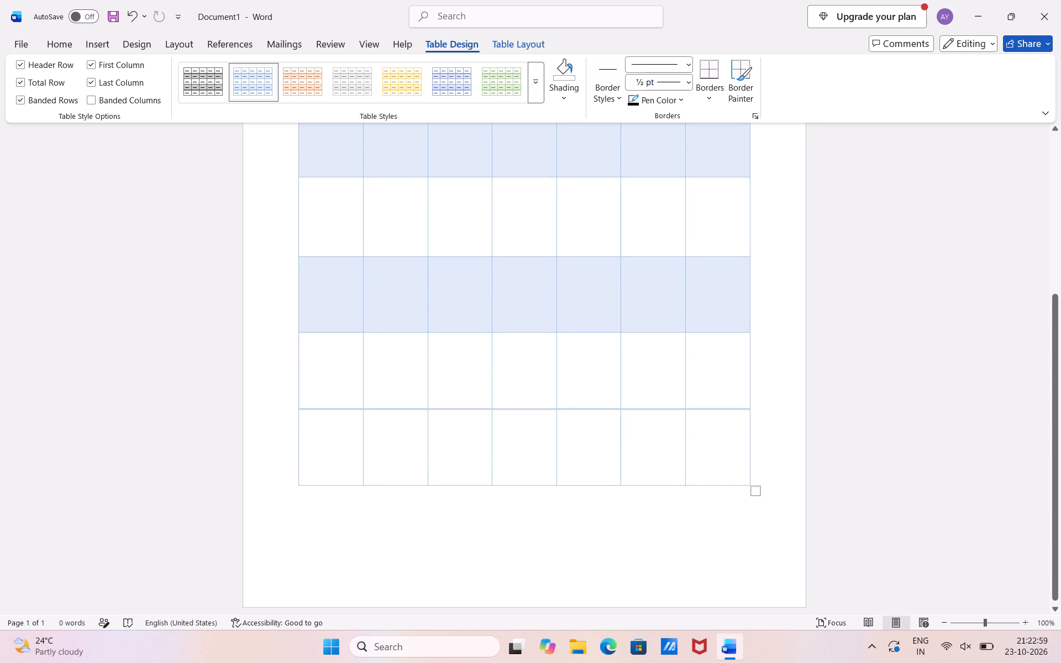
Turn off the Last Column and Total Row style options for the table.
click(91, 83)
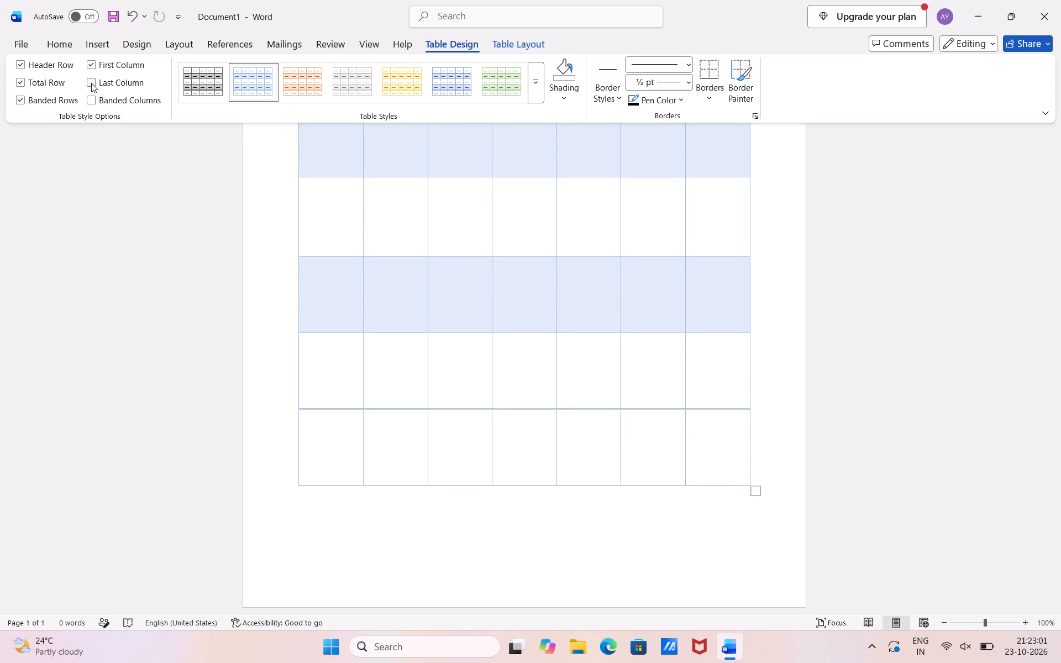
click(23, 85)
scroll(145, 286, up, 2)
scroll(145, 286, down, 2)
scroll(145, 286, up, 2)
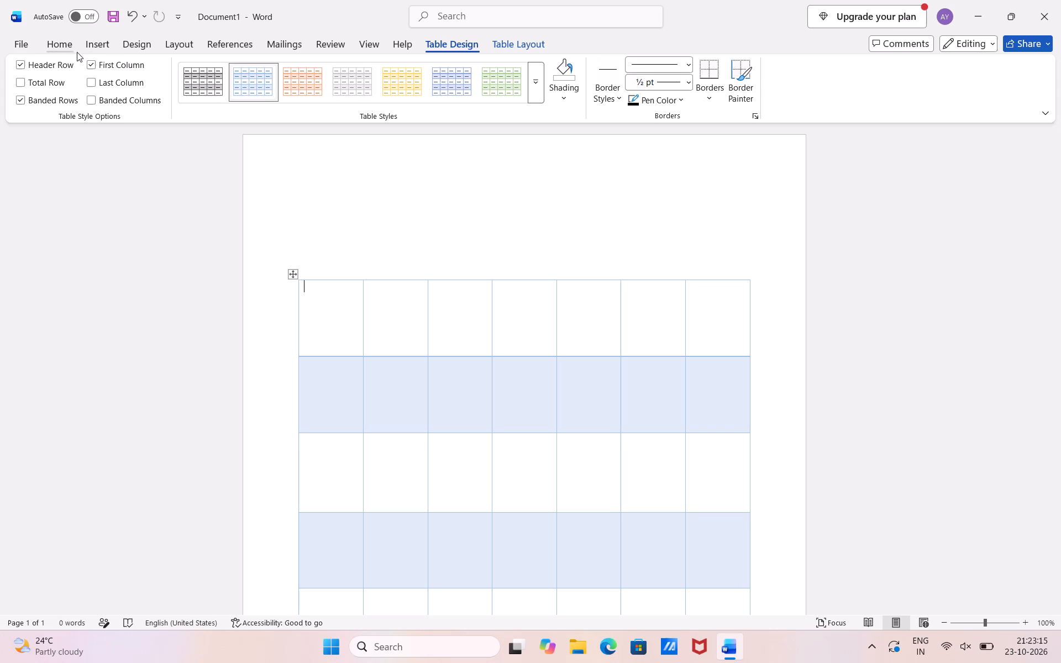
Set the shading of the table's top-left cell to white from the theme colours.
click(560, 98)
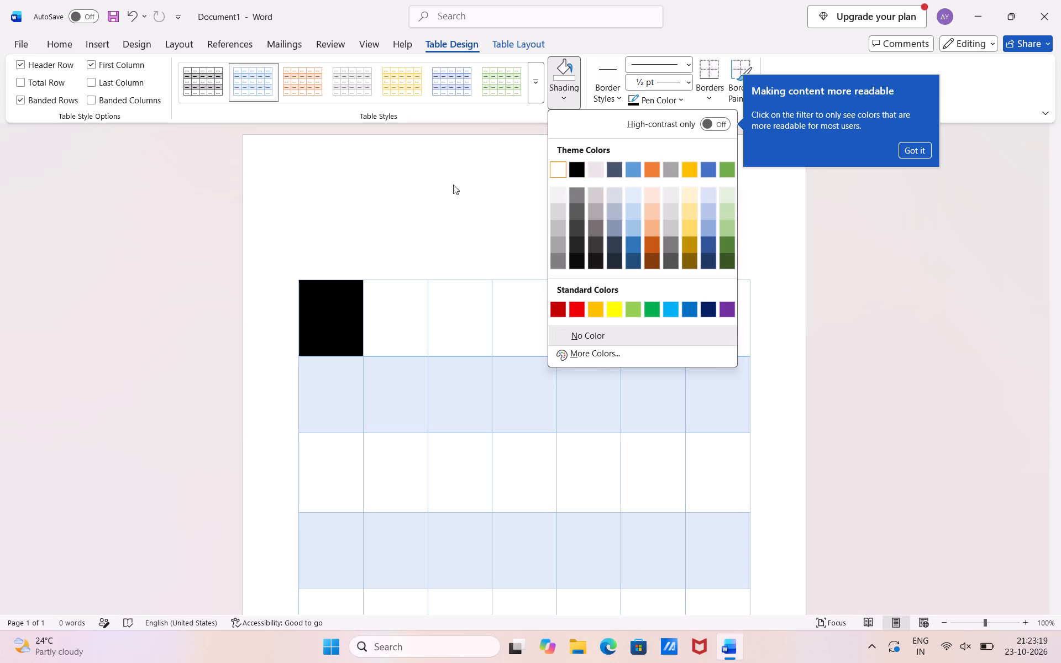
click(555, 172)
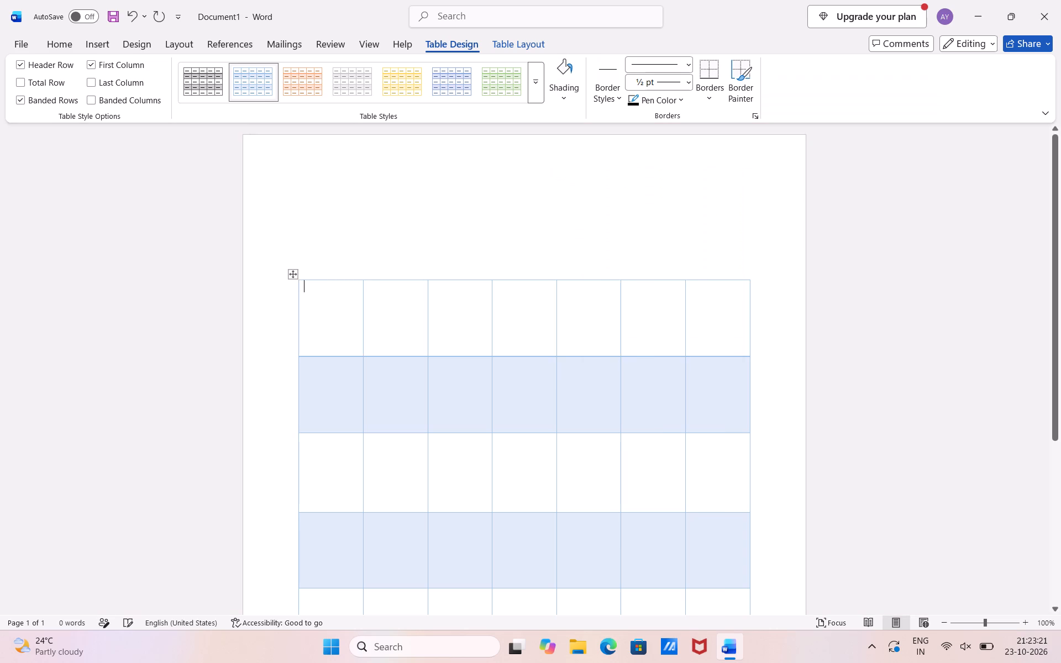
click(195, 146)
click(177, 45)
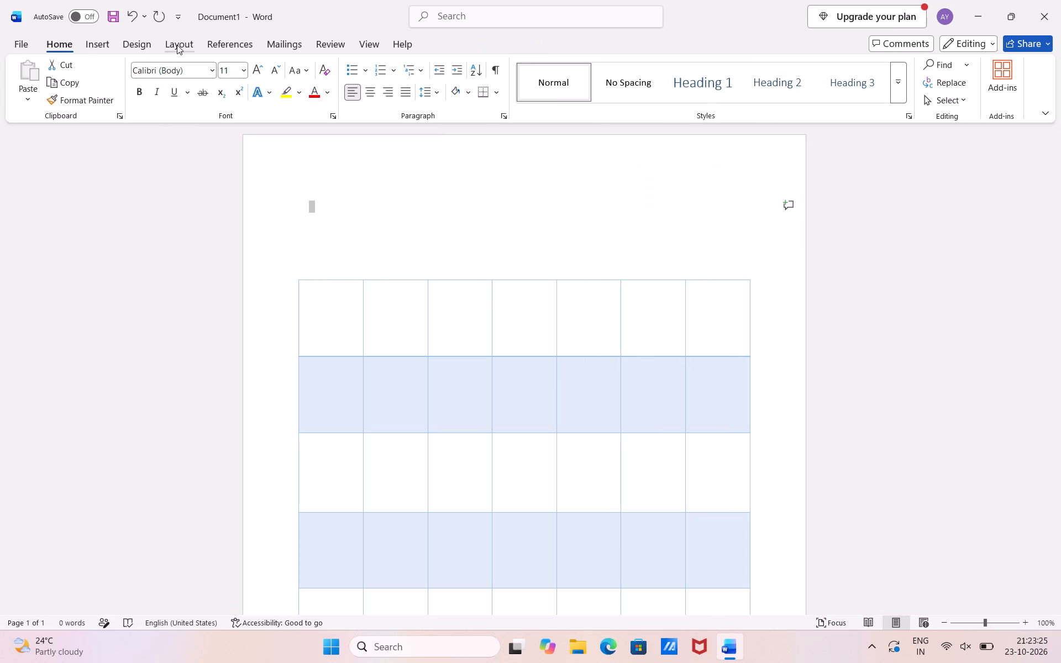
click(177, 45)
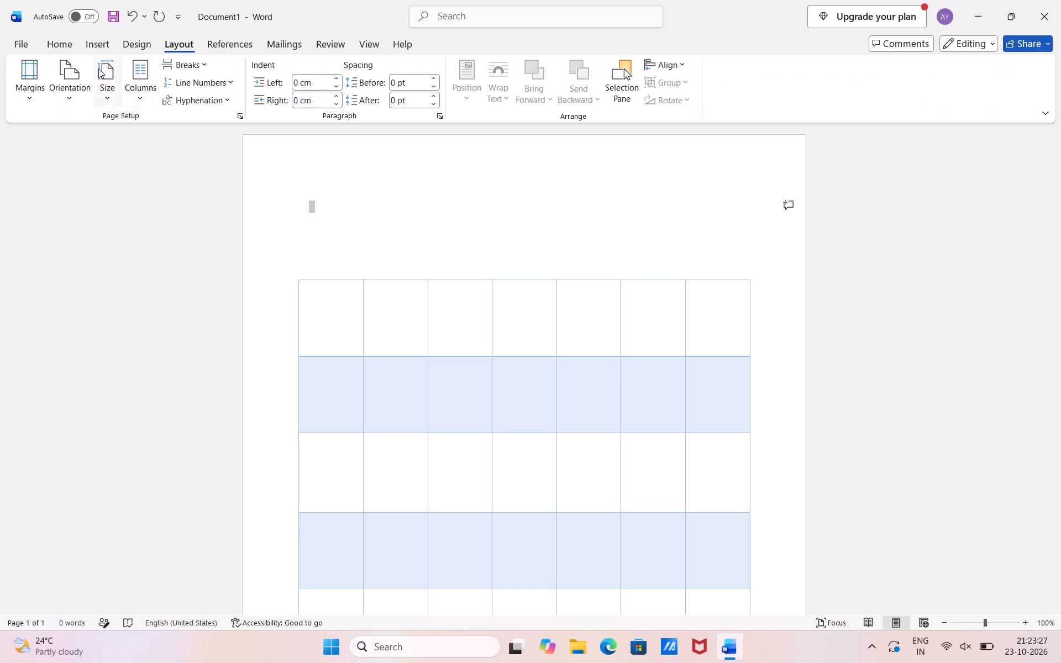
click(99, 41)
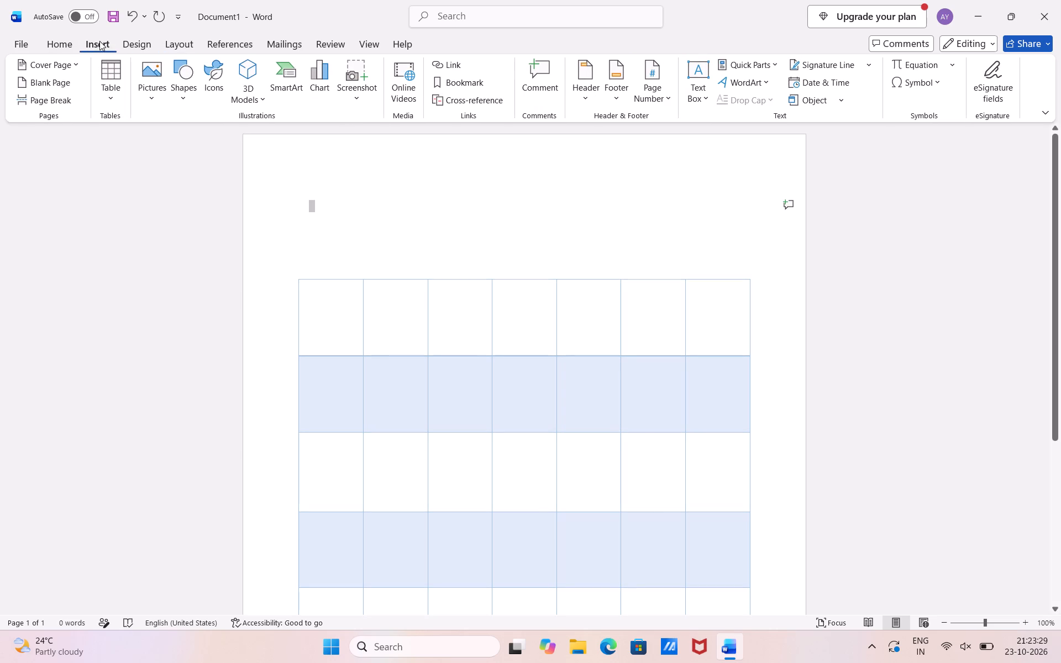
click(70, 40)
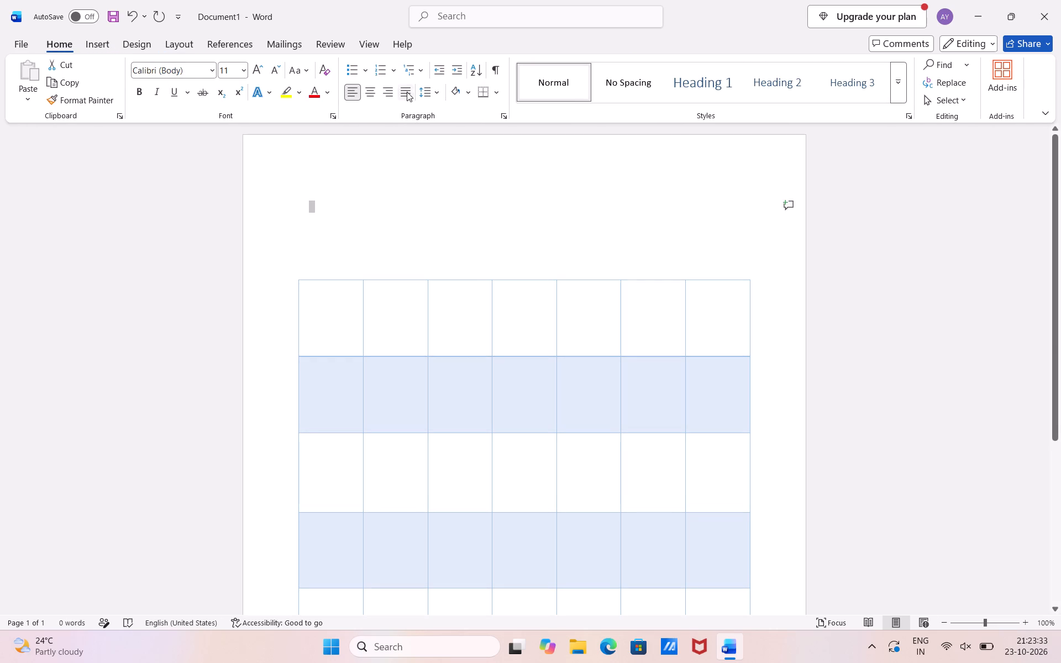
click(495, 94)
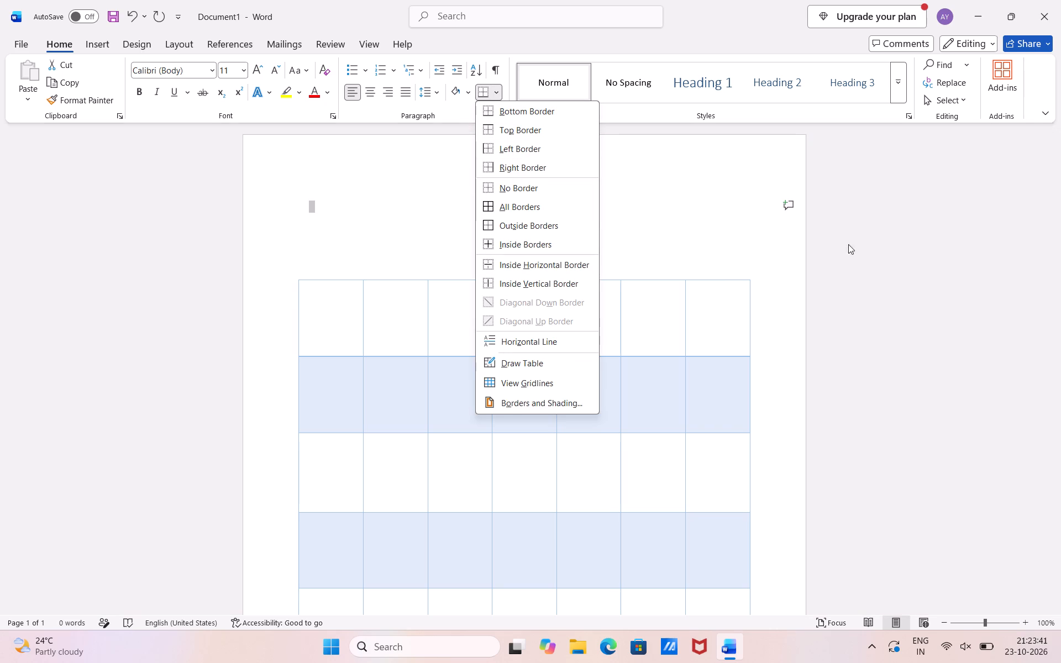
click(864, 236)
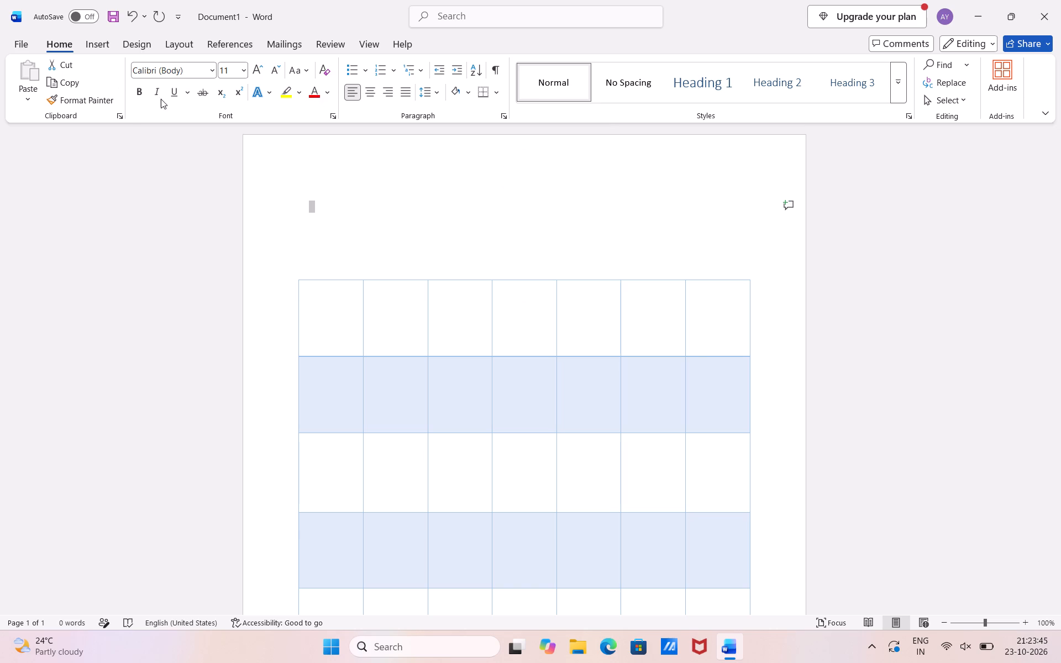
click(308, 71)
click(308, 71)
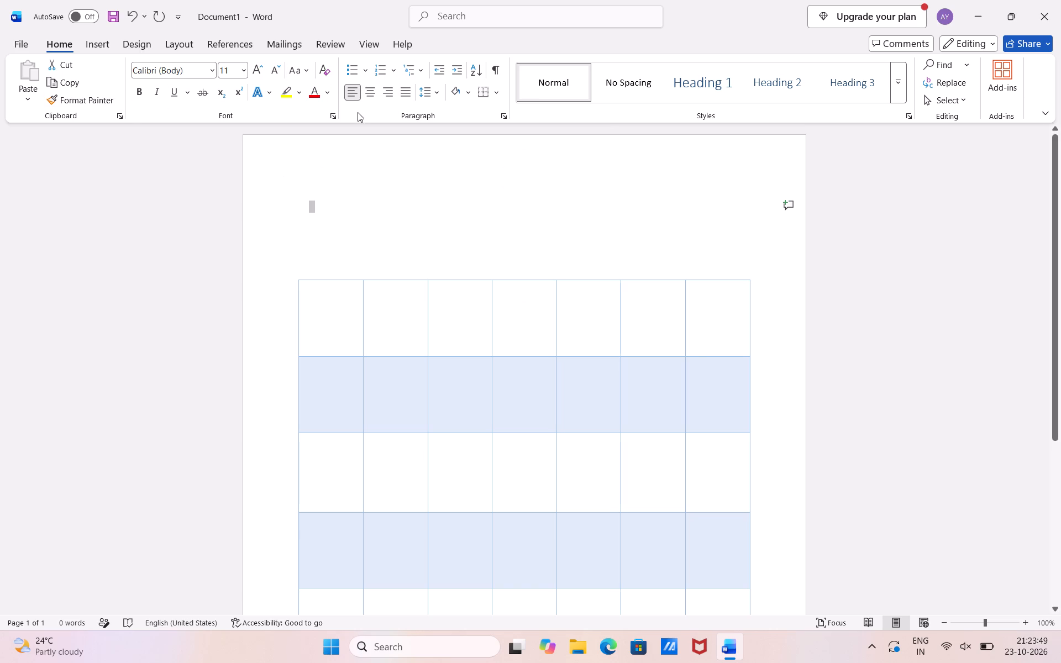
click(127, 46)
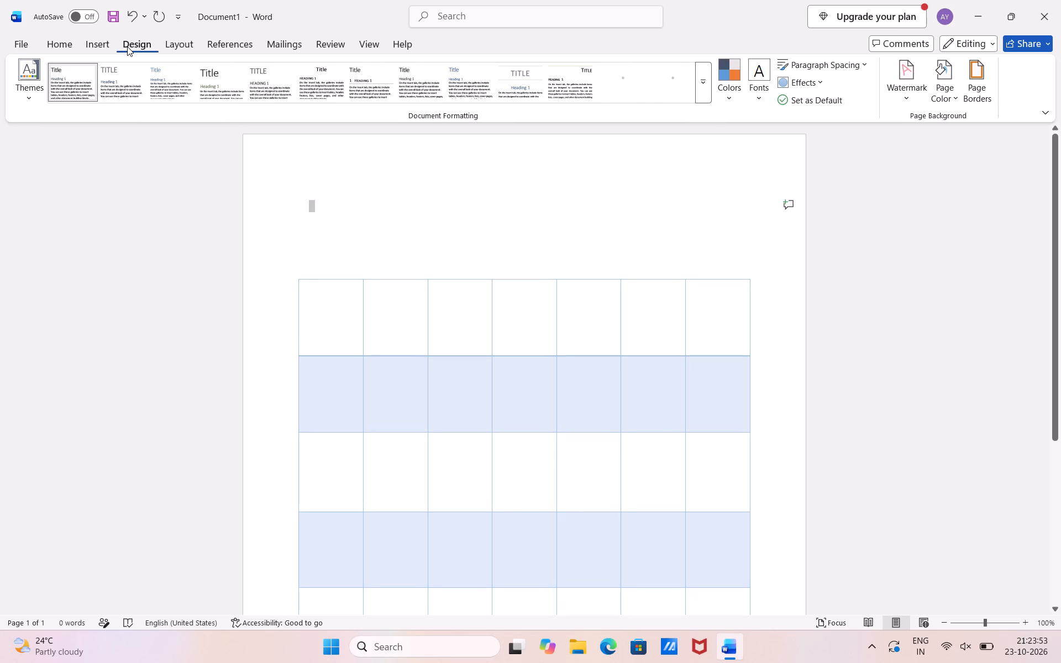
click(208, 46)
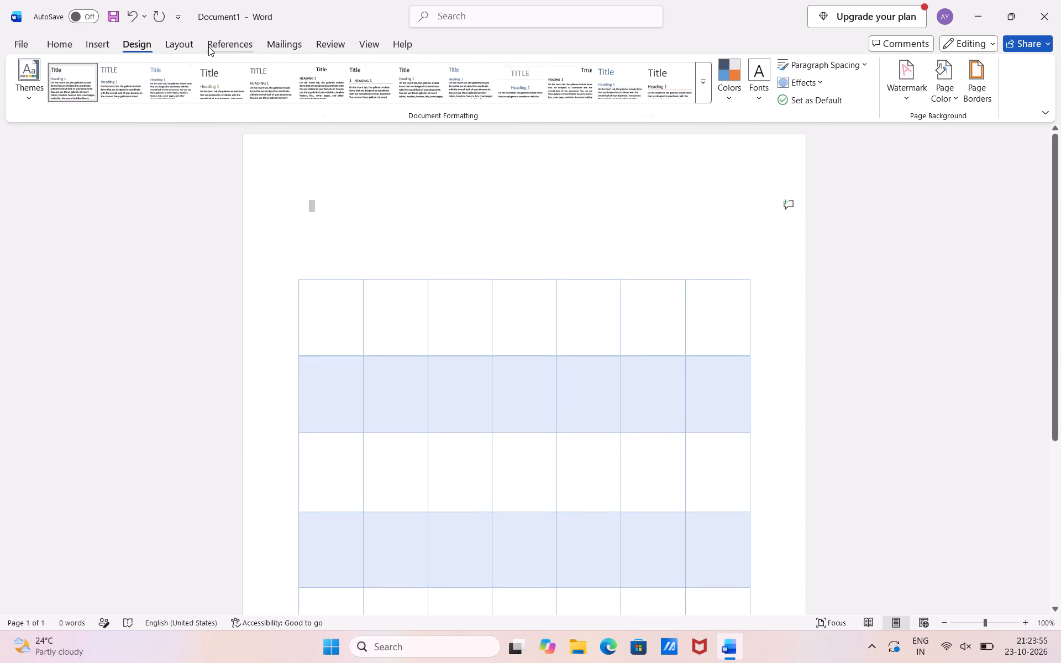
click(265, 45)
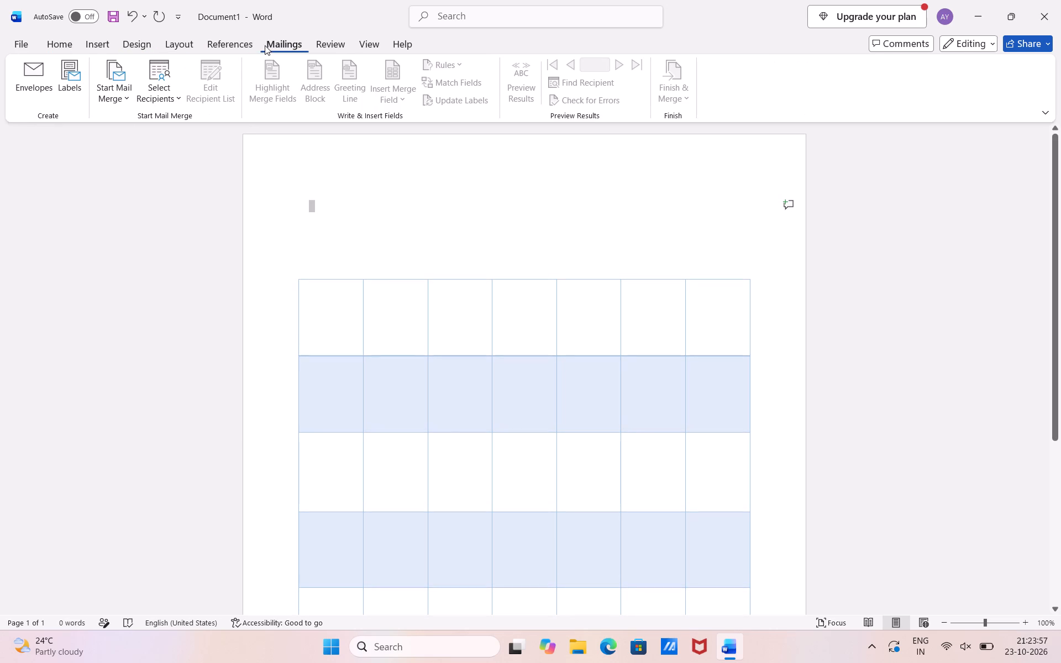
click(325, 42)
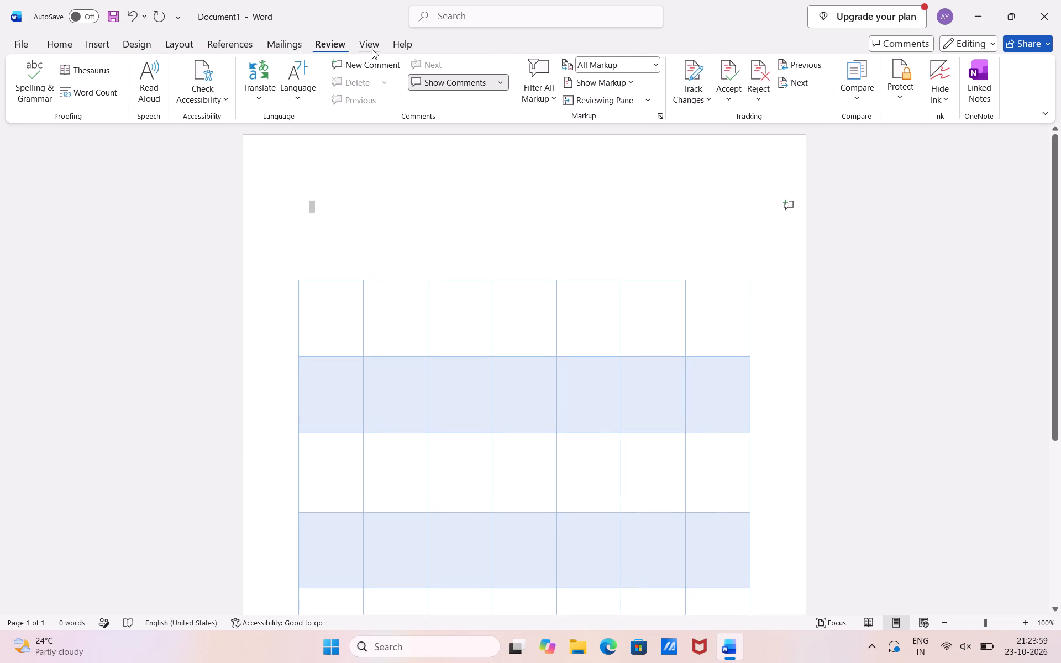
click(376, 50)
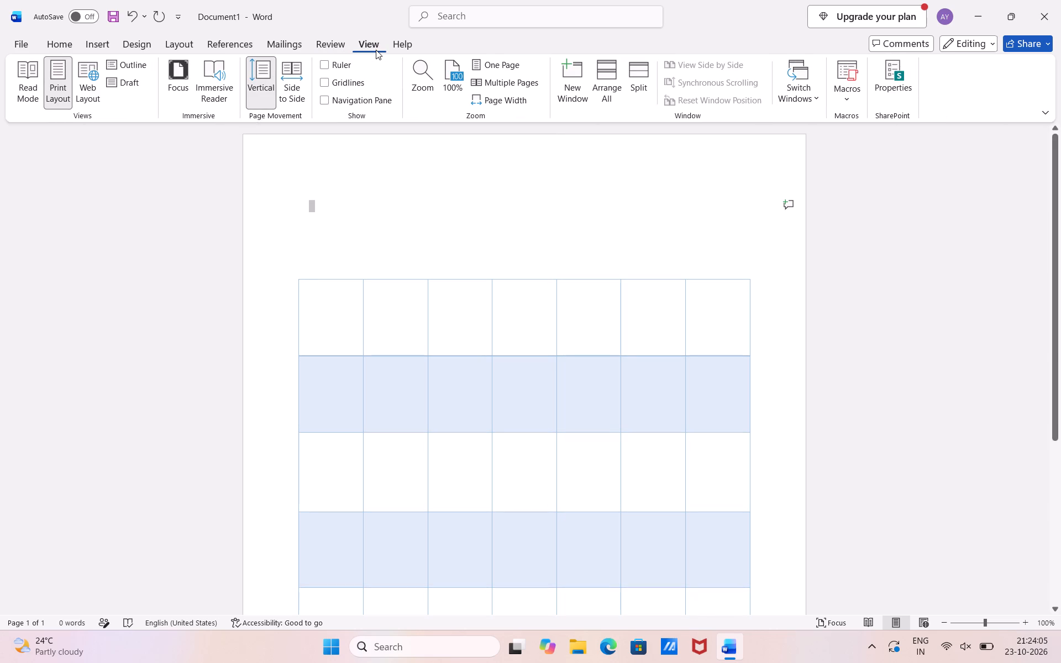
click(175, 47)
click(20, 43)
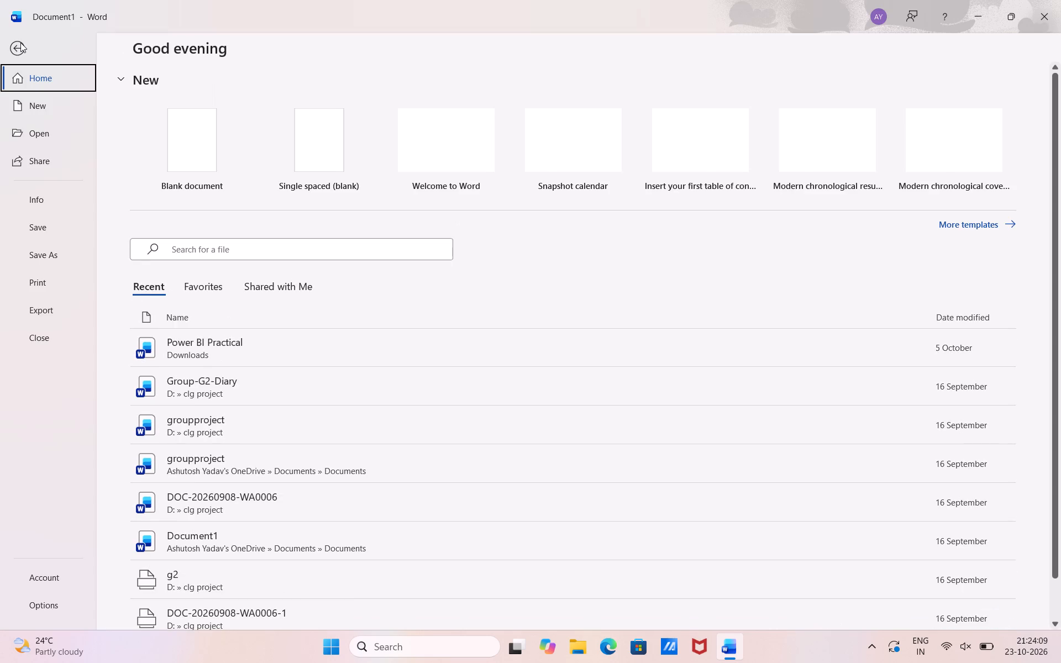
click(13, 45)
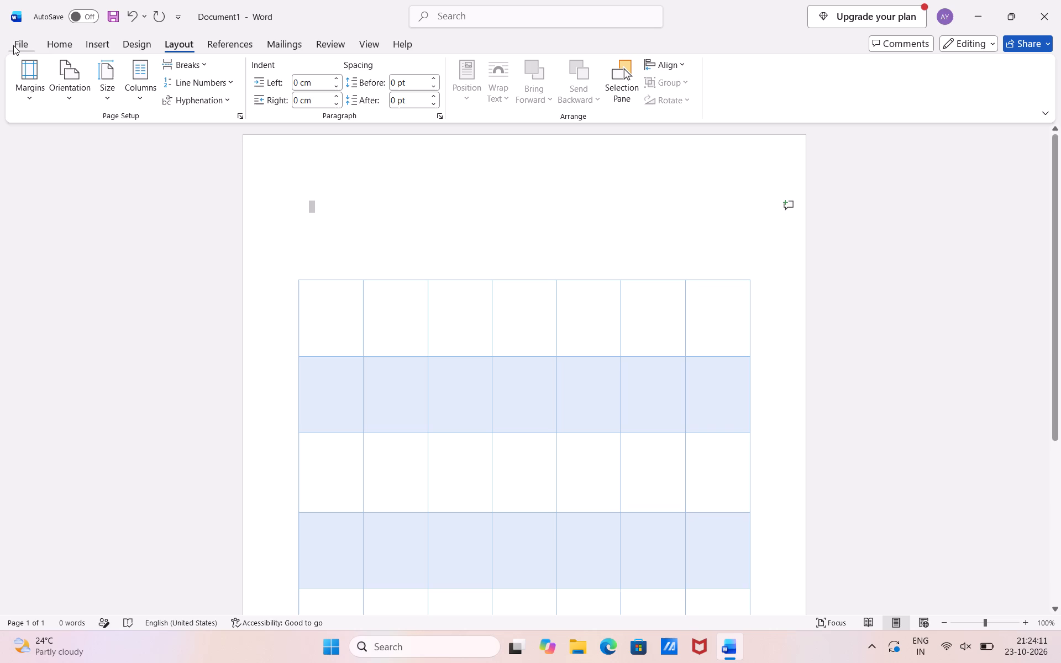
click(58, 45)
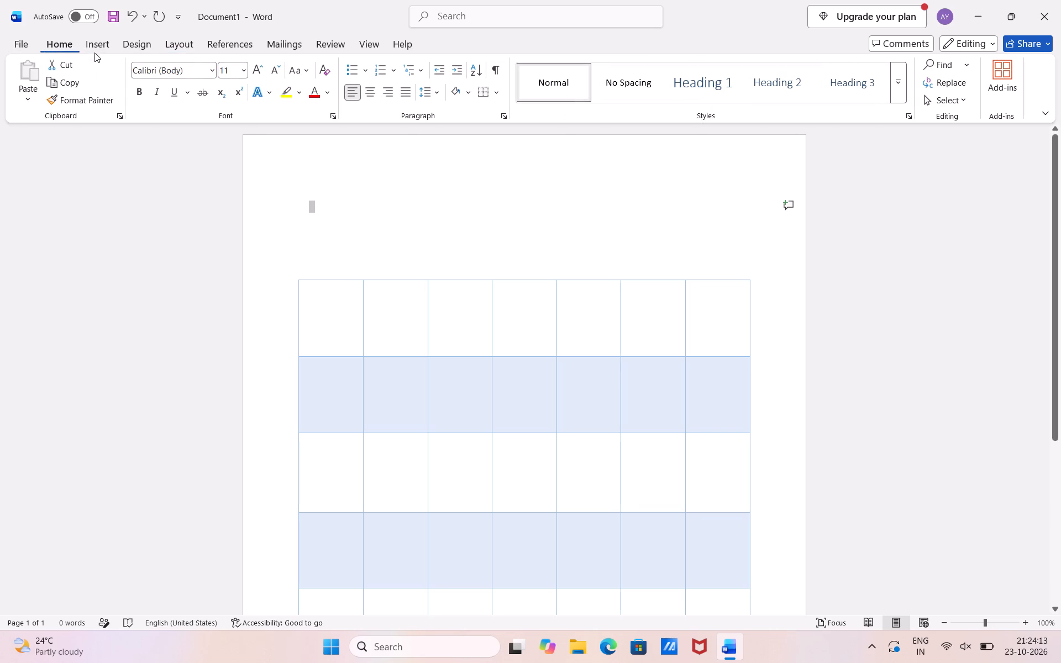
Draw a small donut shape about 0.97 cm high and 0.91 cm wide inside the table's top-left cell.
click(100, 45)
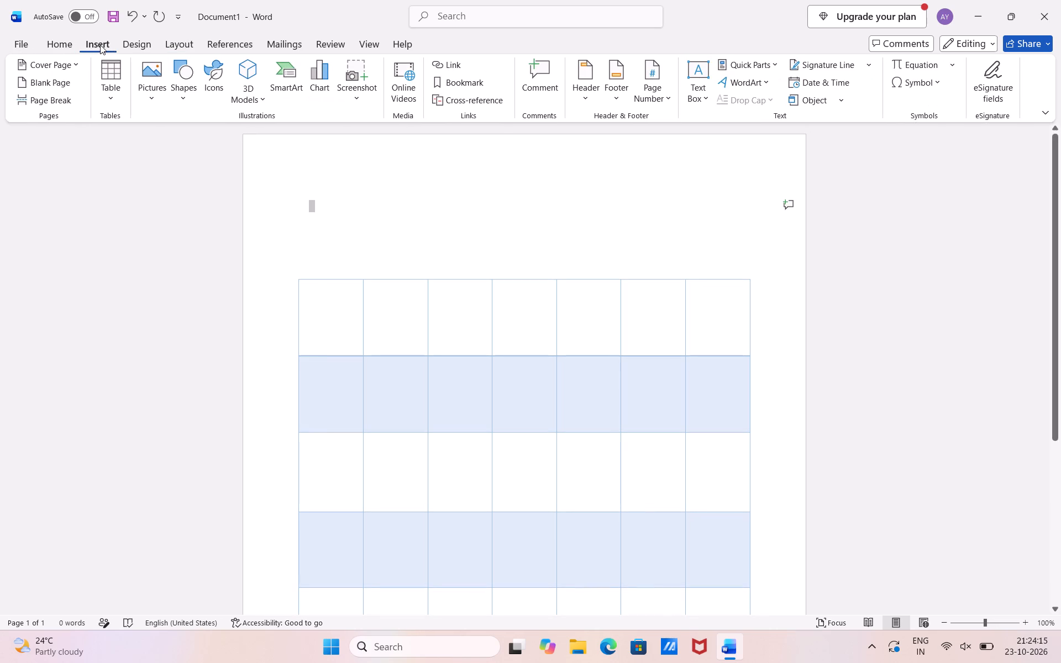
click(185, 96)
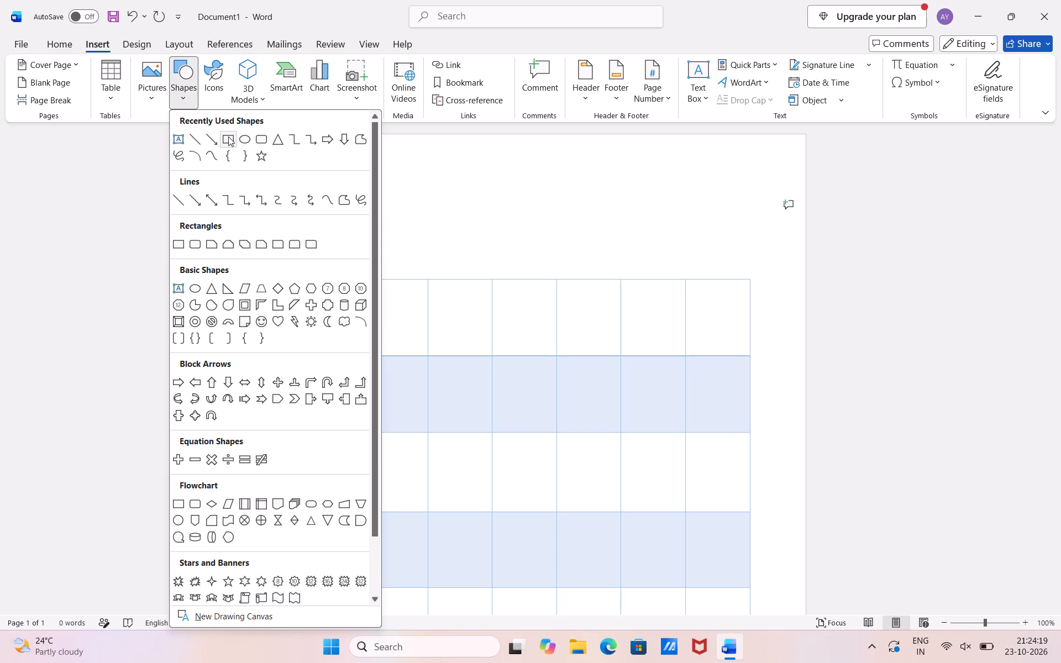
click(197, 323)
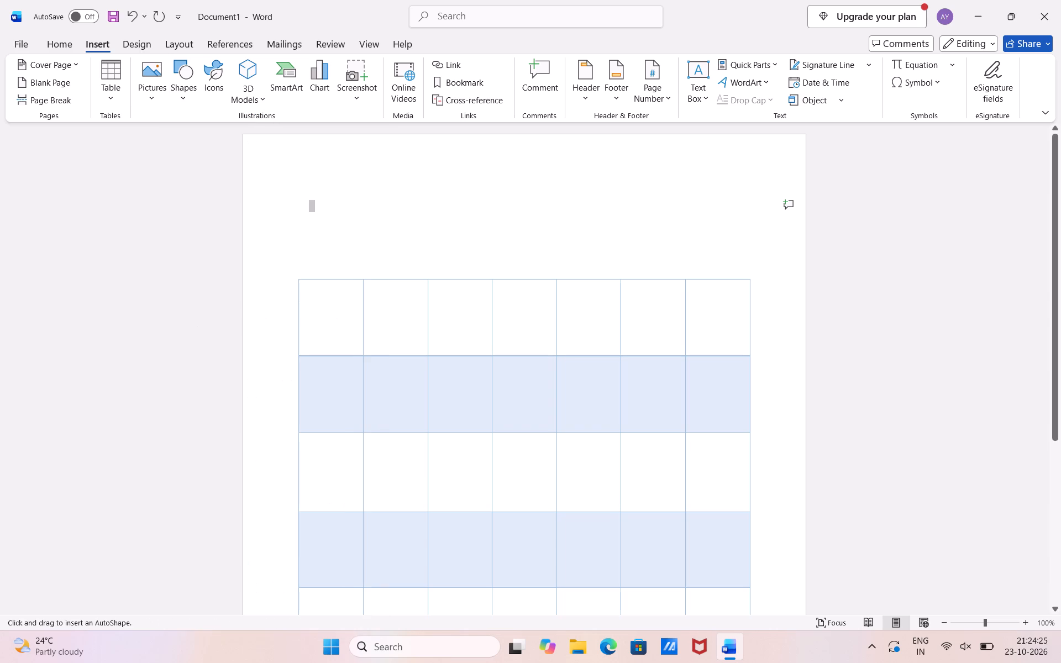
drag(310, 305, 347, 340)
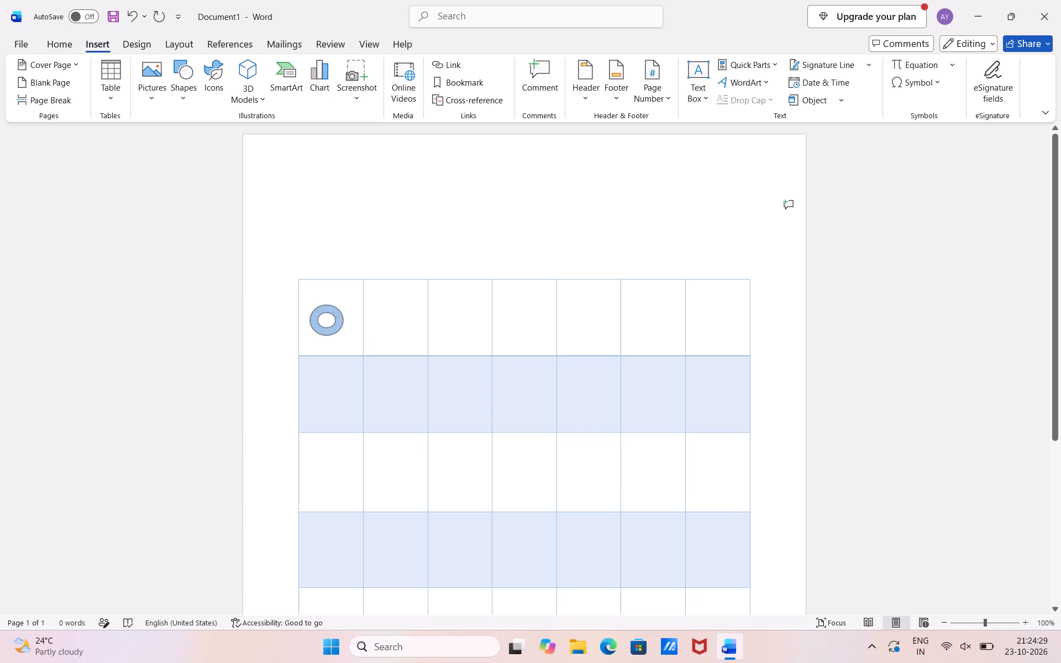
drag(347, 340, 333, 333)
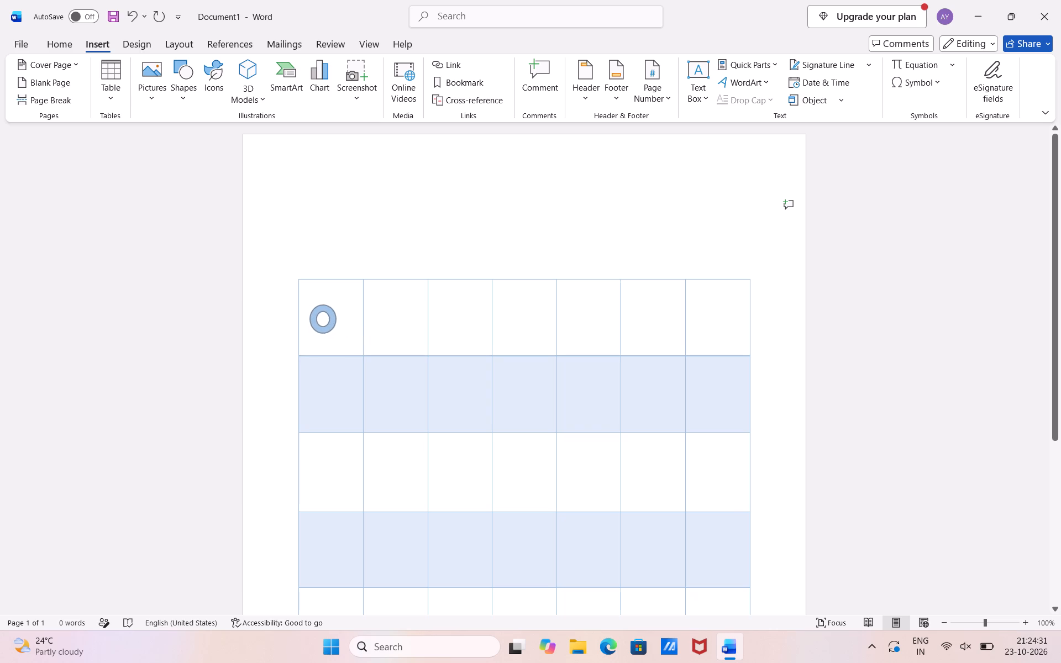
drag(333, 333, 334, 329)
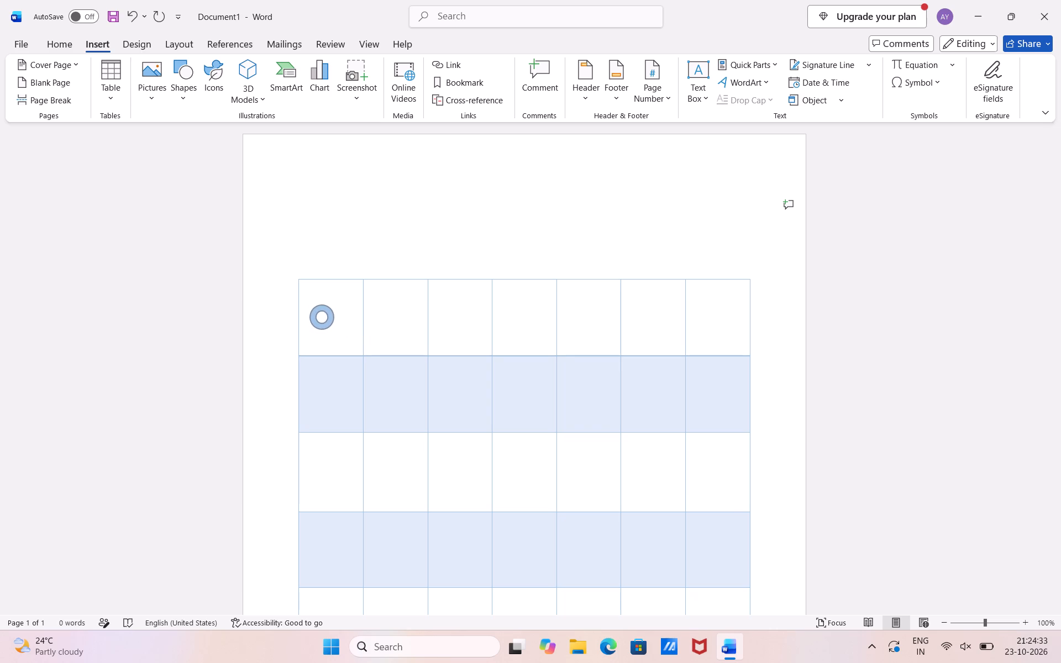
drag(334, 329, 333, 331)
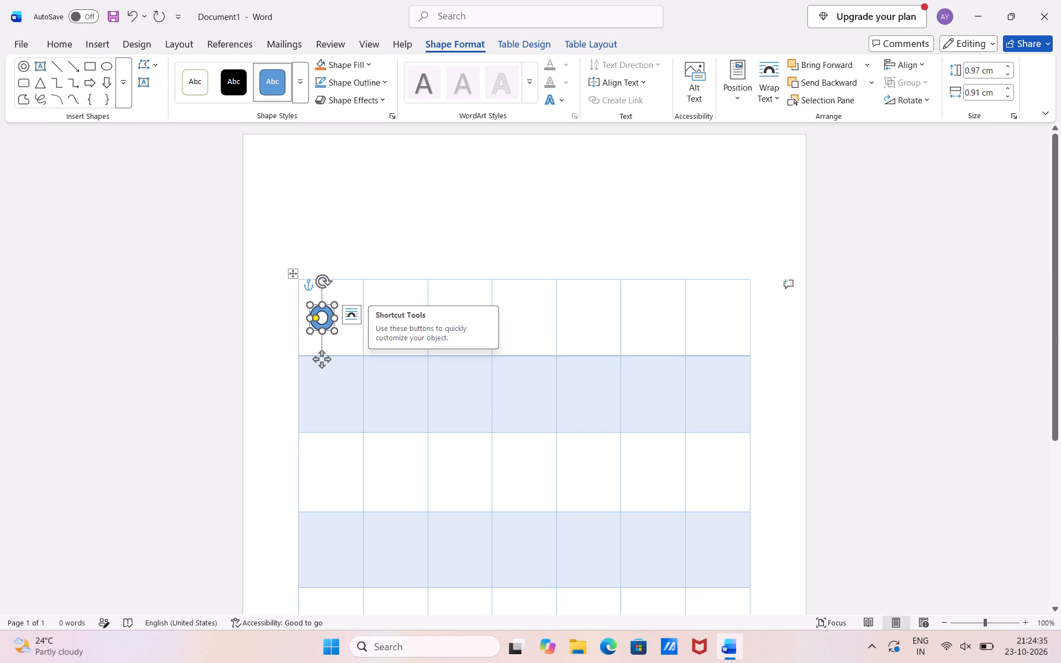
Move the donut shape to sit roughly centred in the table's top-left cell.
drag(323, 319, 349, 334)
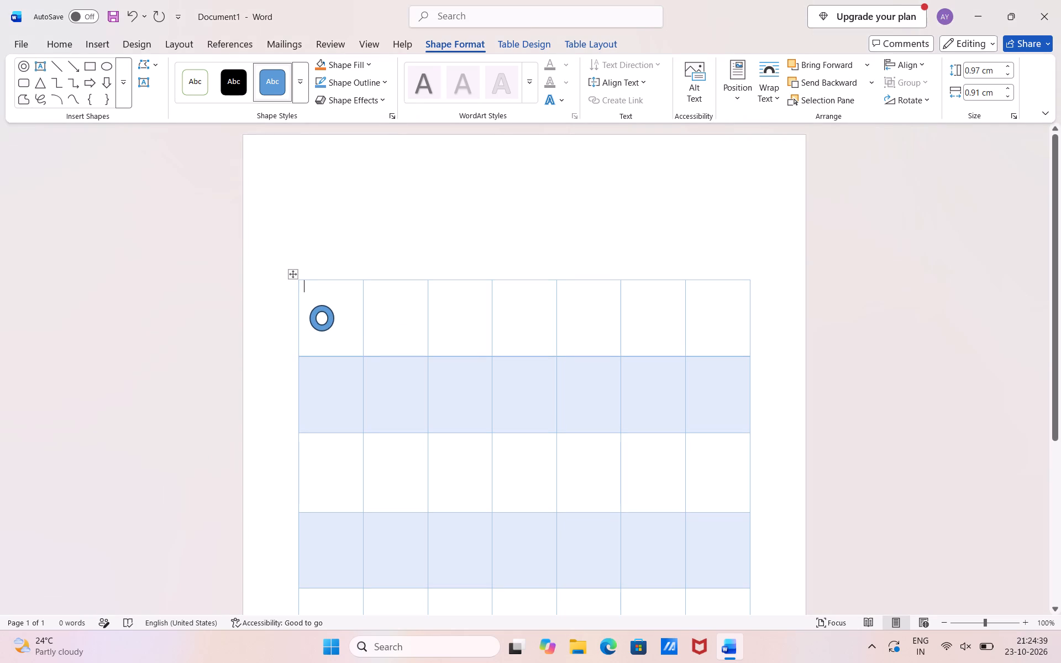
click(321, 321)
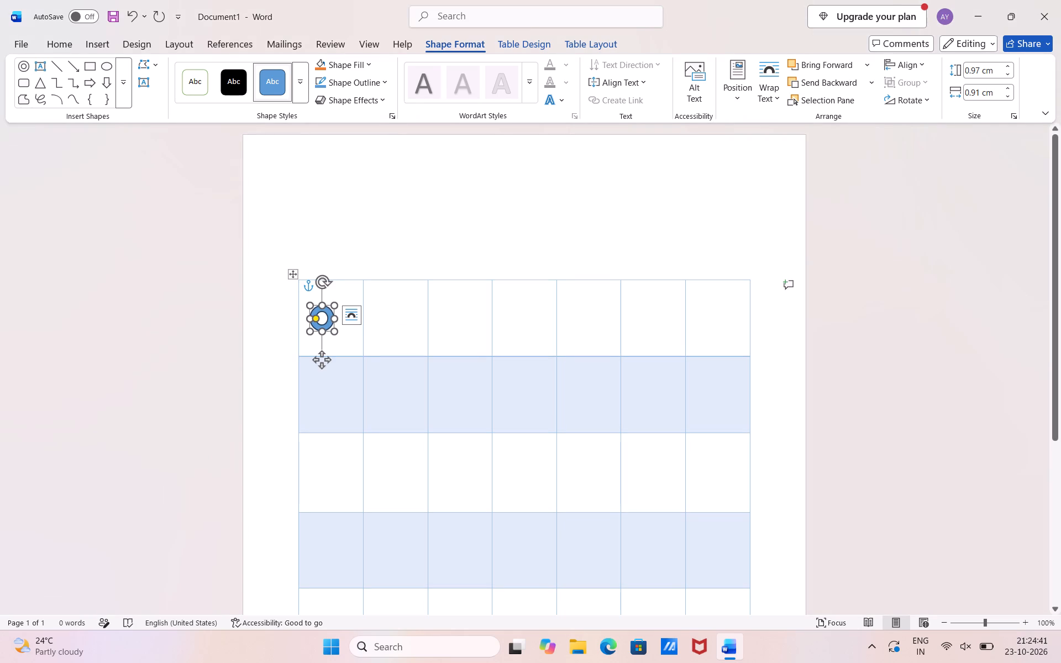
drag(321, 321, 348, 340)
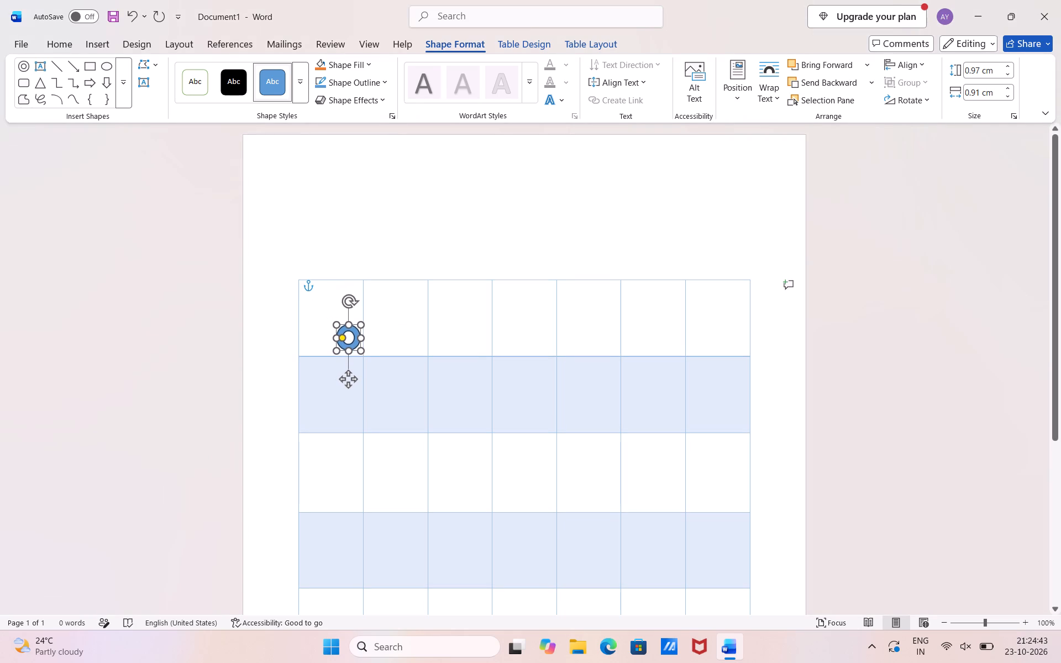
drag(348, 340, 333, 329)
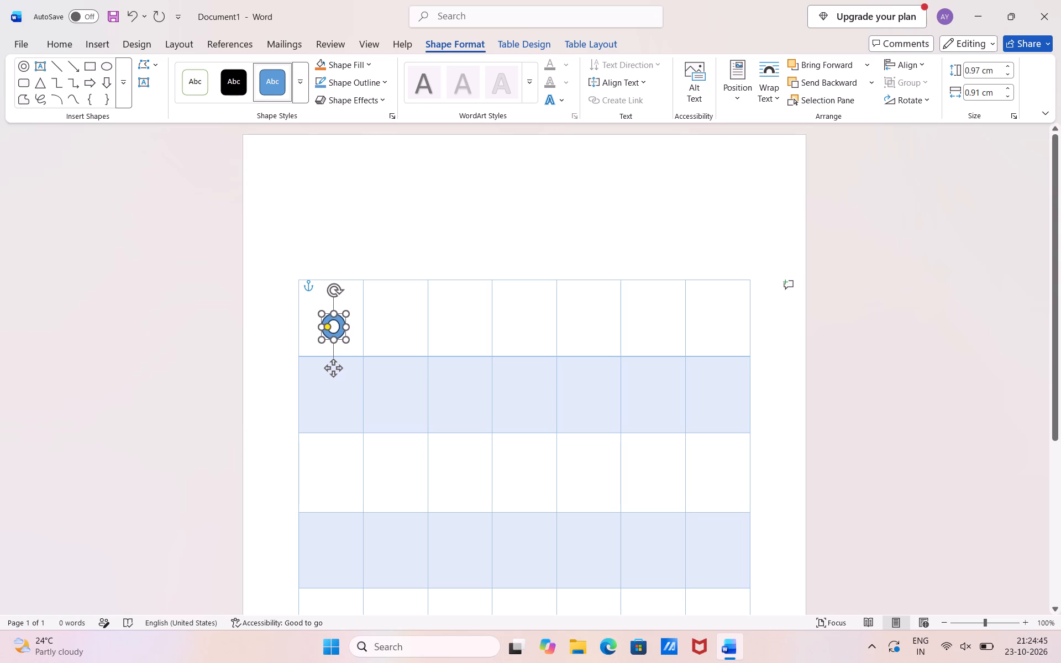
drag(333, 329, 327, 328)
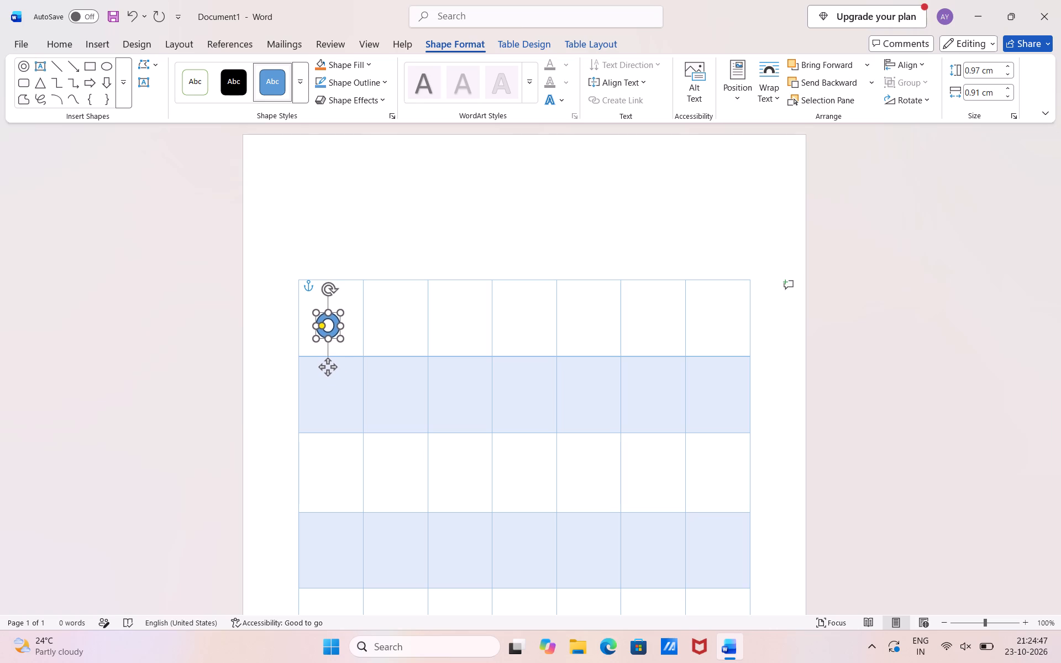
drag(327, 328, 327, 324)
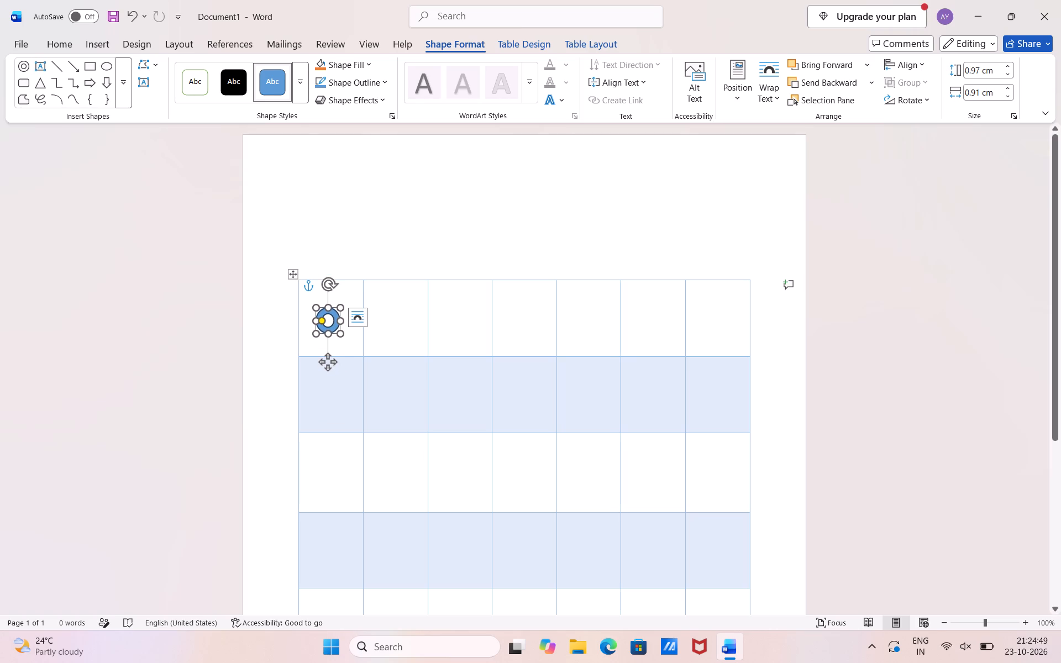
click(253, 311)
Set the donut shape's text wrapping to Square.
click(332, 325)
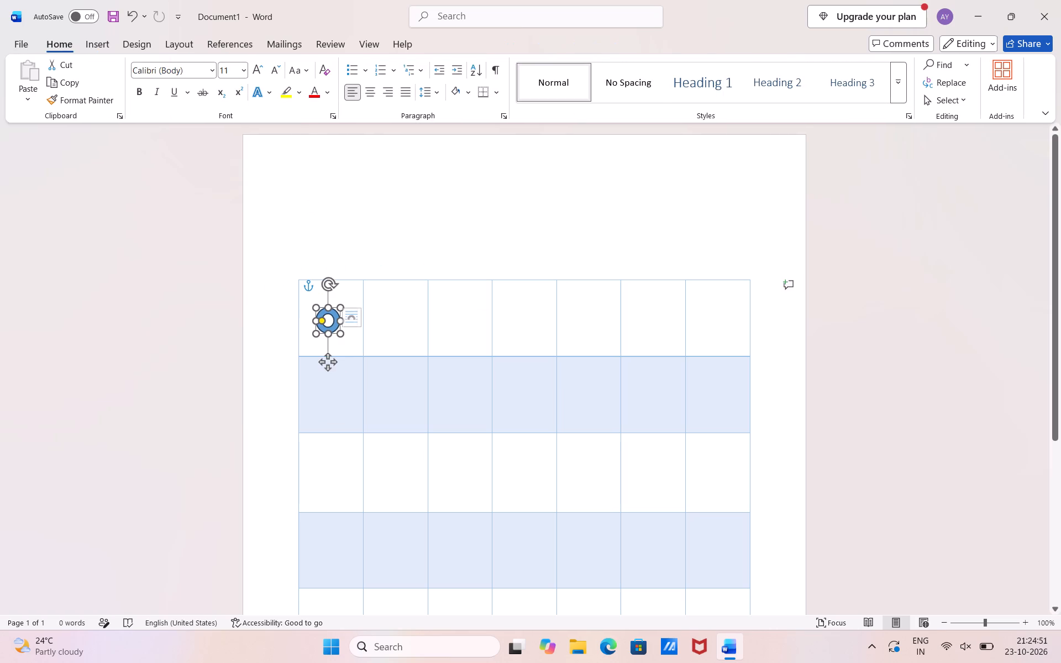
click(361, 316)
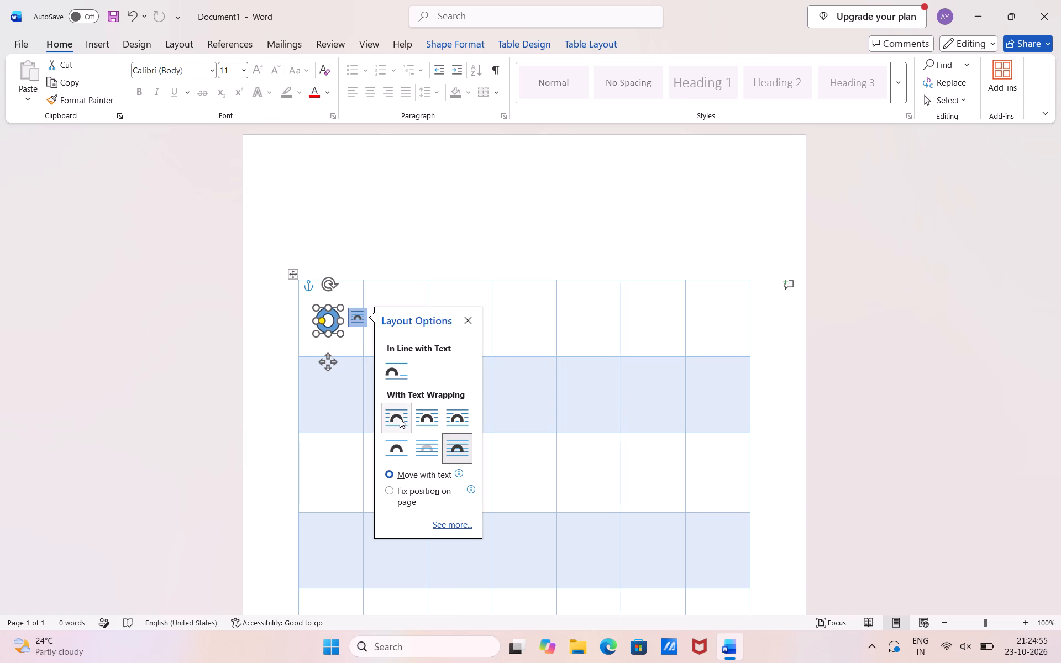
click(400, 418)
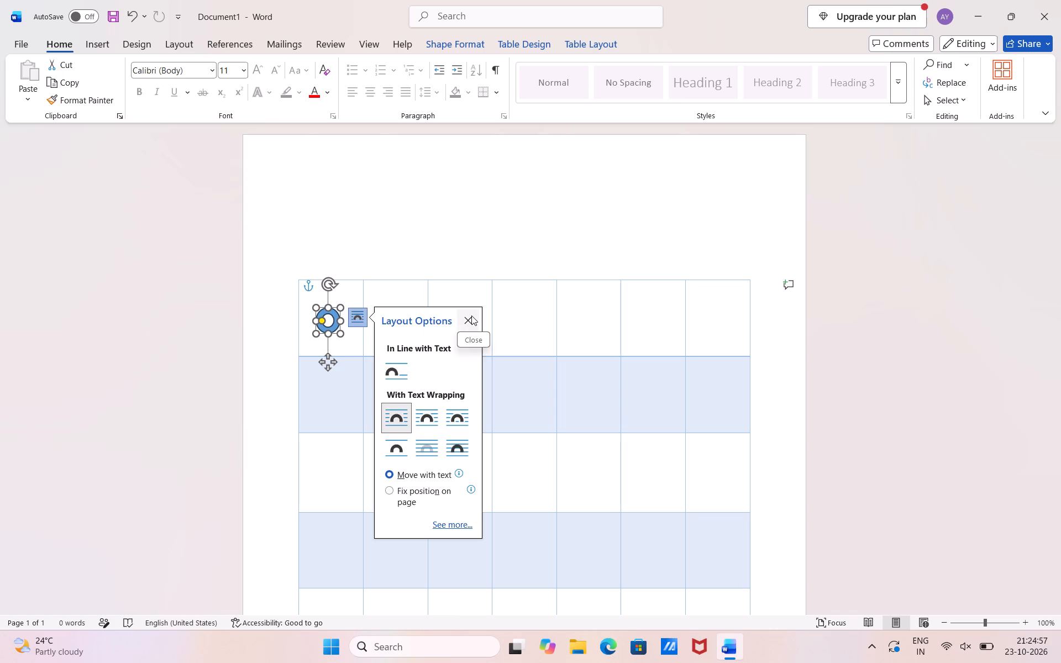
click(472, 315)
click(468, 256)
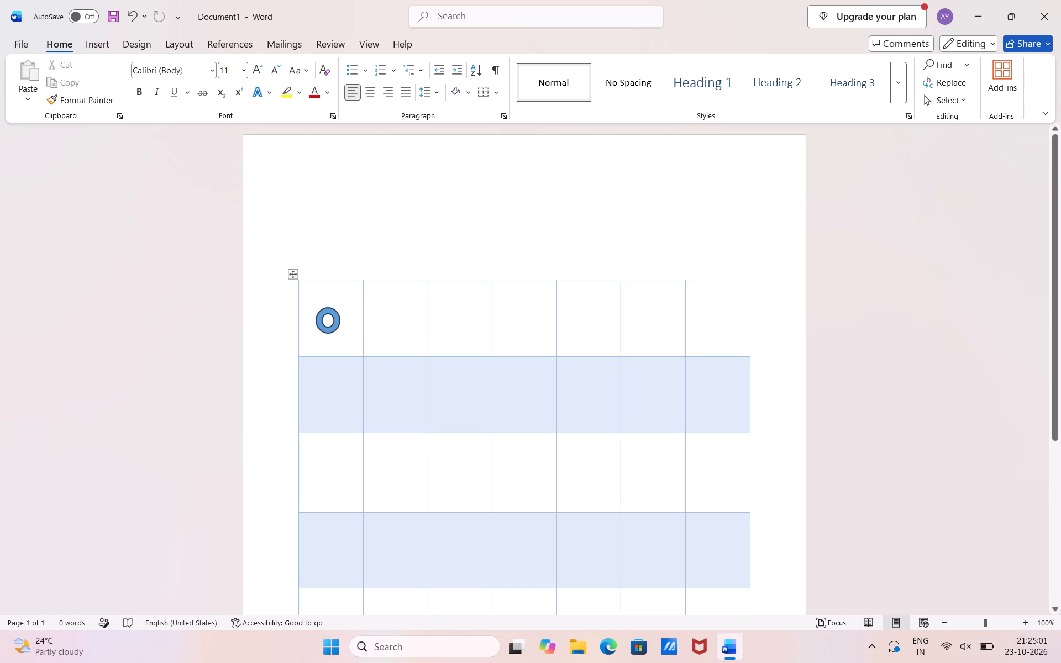
Delete the donut shape from the table's top-left cell.
click(335, 325)
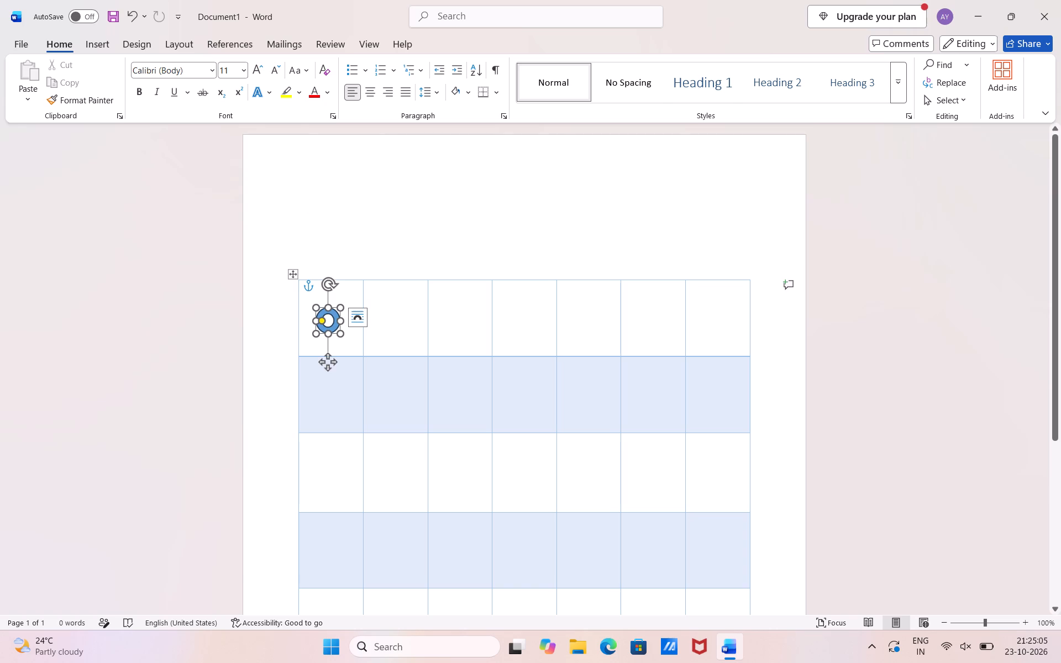
key(Delete)
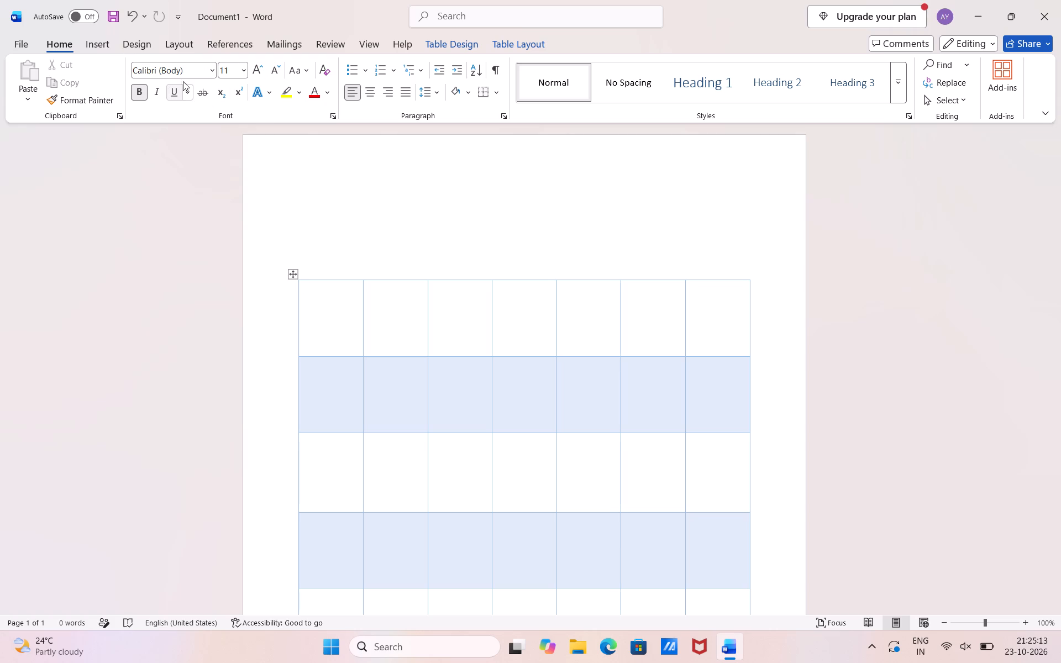
Search the stock 3D models for "workout".
click(91, 47)
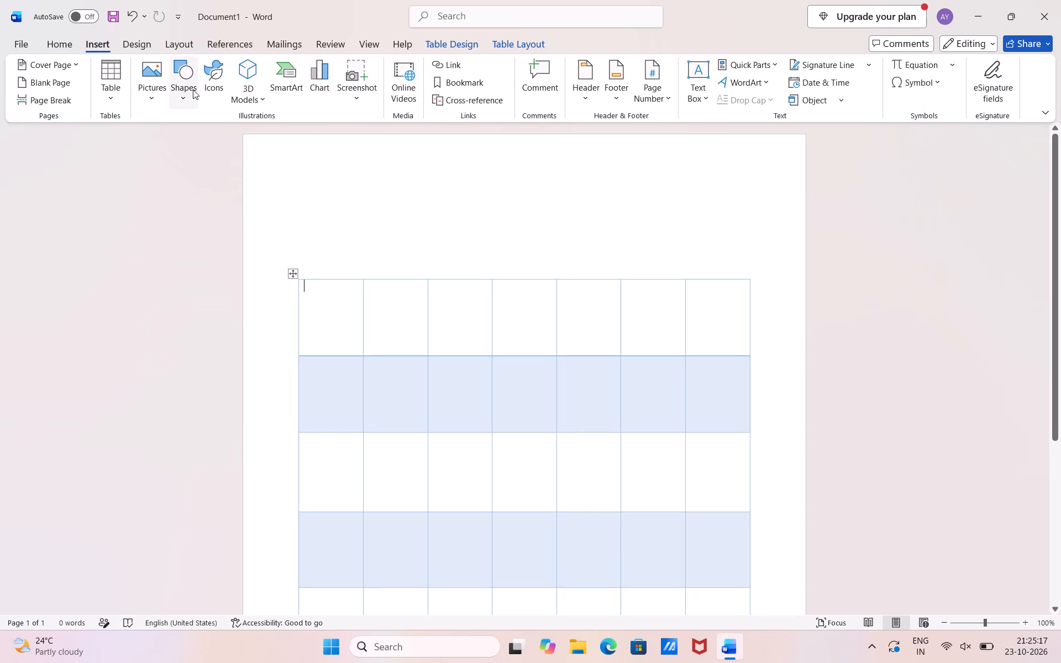
click(241, 95)
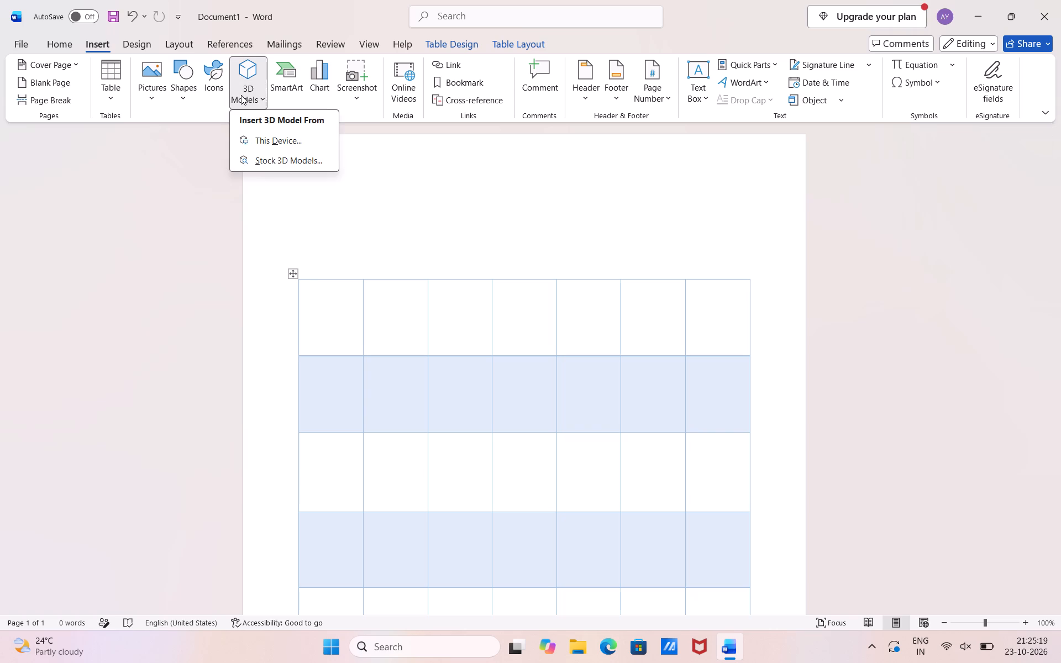
click(267, 160)
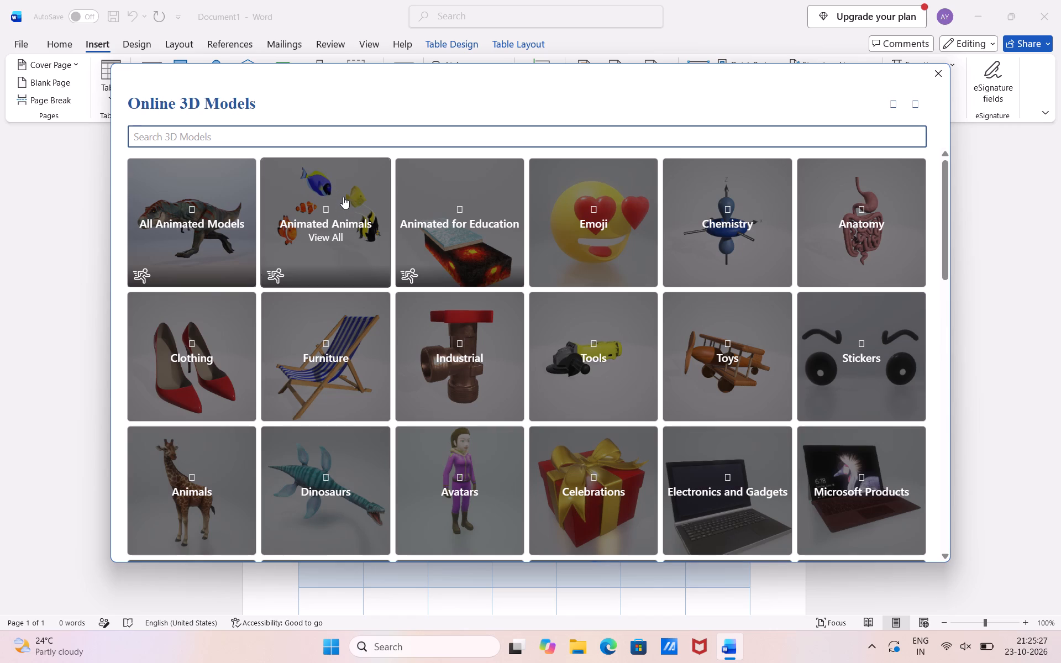
click(364, 137)
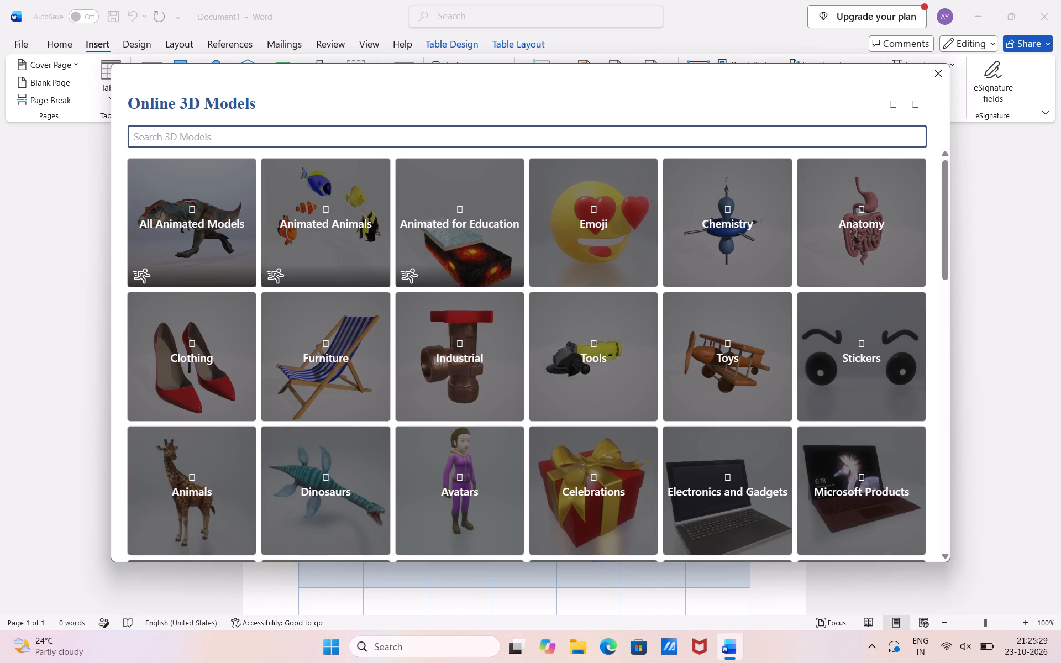
text(workout)
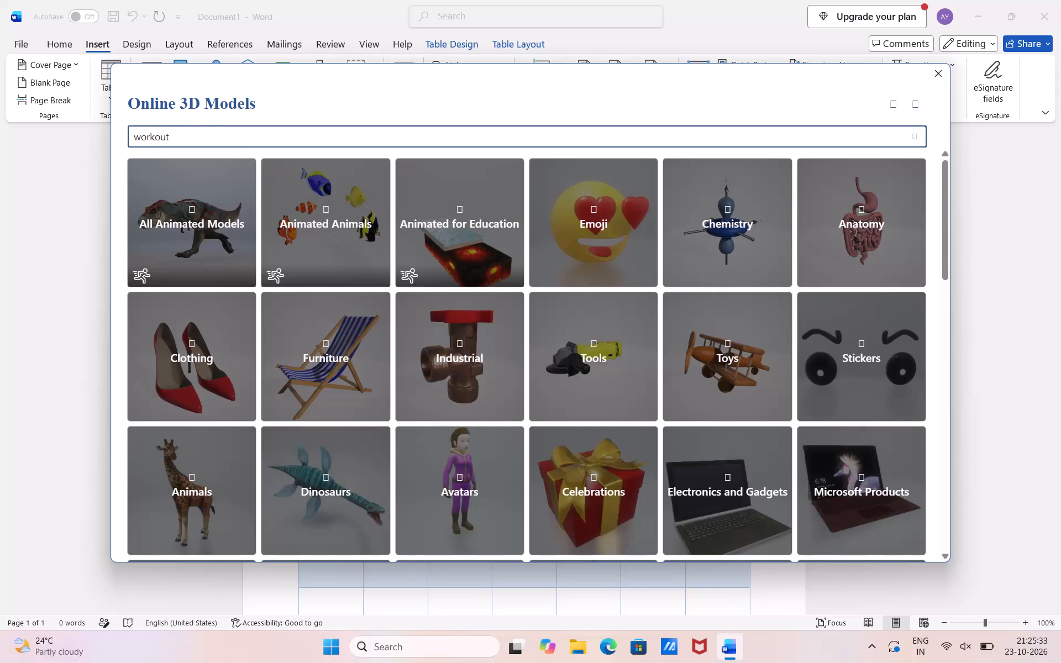
key(Return)
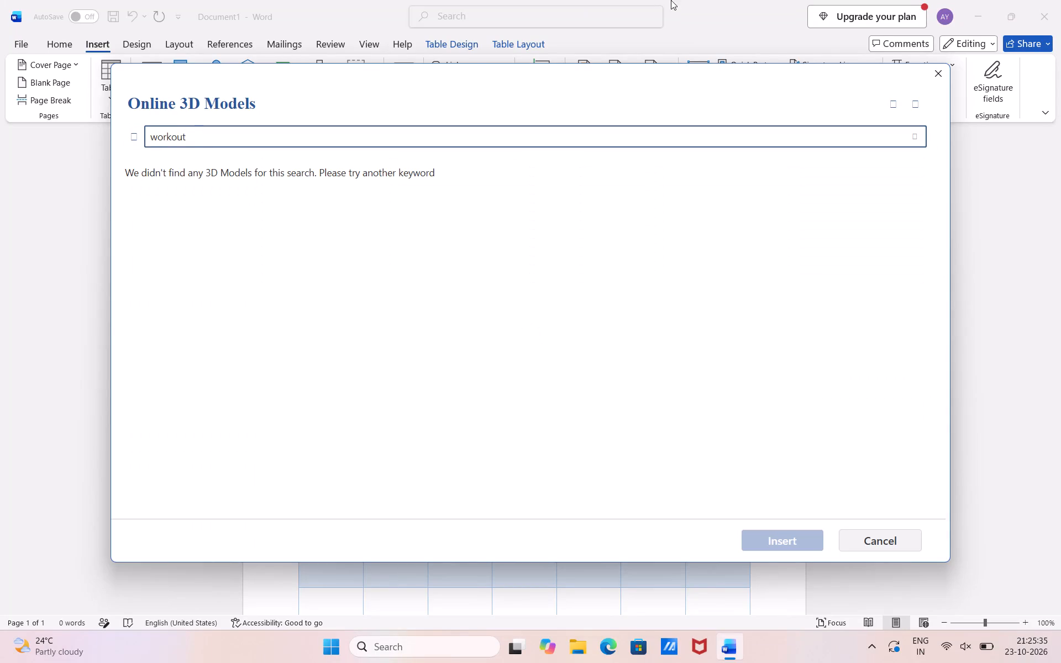
Replace the 3D model search term with "sports" and run the search.
click(607, 138)
key(BackSpace)
key(BackSpace)
key(BackSpace)
key(BackSpace)
key(BackSpace)
key(BackSpace)
key(BackSpace)
key(BackSpace)
key(BackSpace)
key(BackSpace)
key(BackSpace)
key(BackSpace)
key(BackSpace)
key(BackSpace)
key(BackSpace)
key(BackSpace)
key(r)
key(BackSpace)
text(sports)
key(Return)
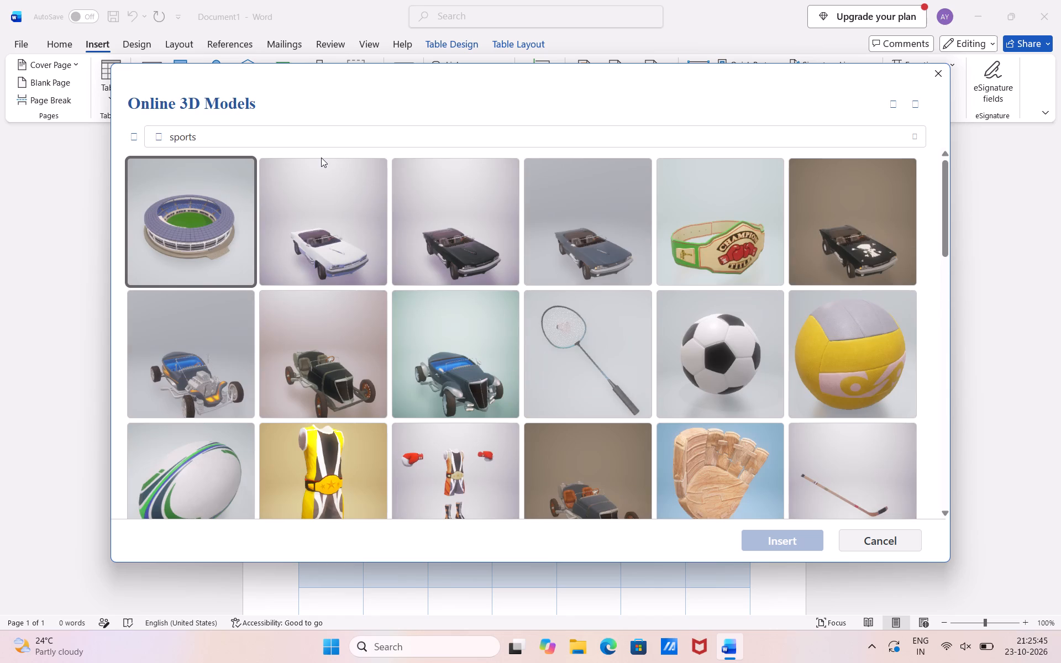
Look through the sports 3D models for a suitable one, and close the model library without inserting anything.
scroll(476, 380, down, 3)
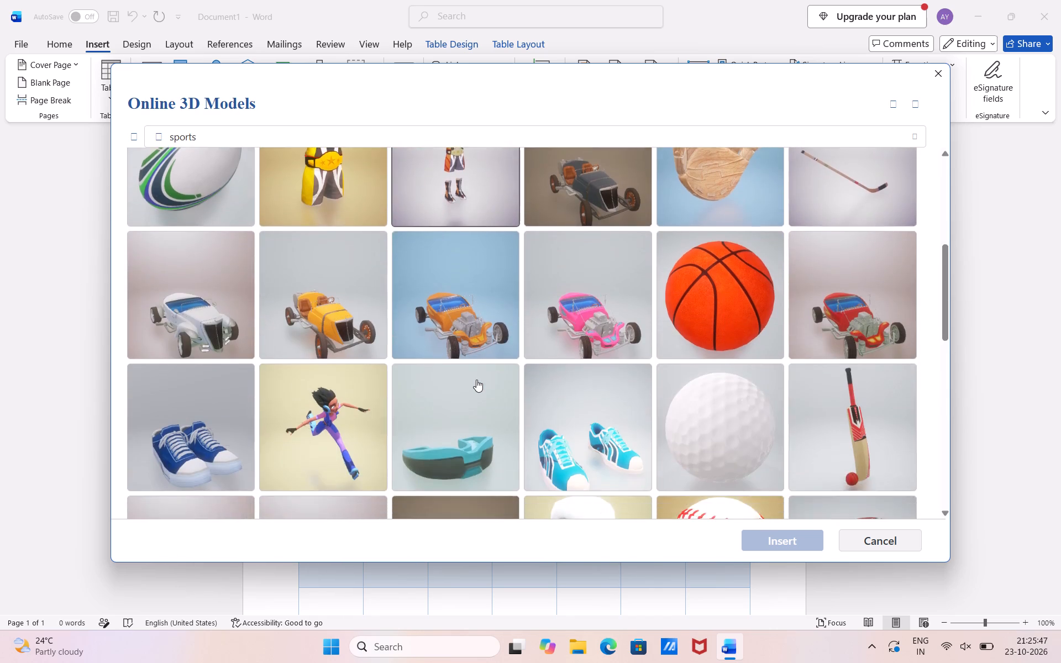
scroll(476, 380, down, 4)
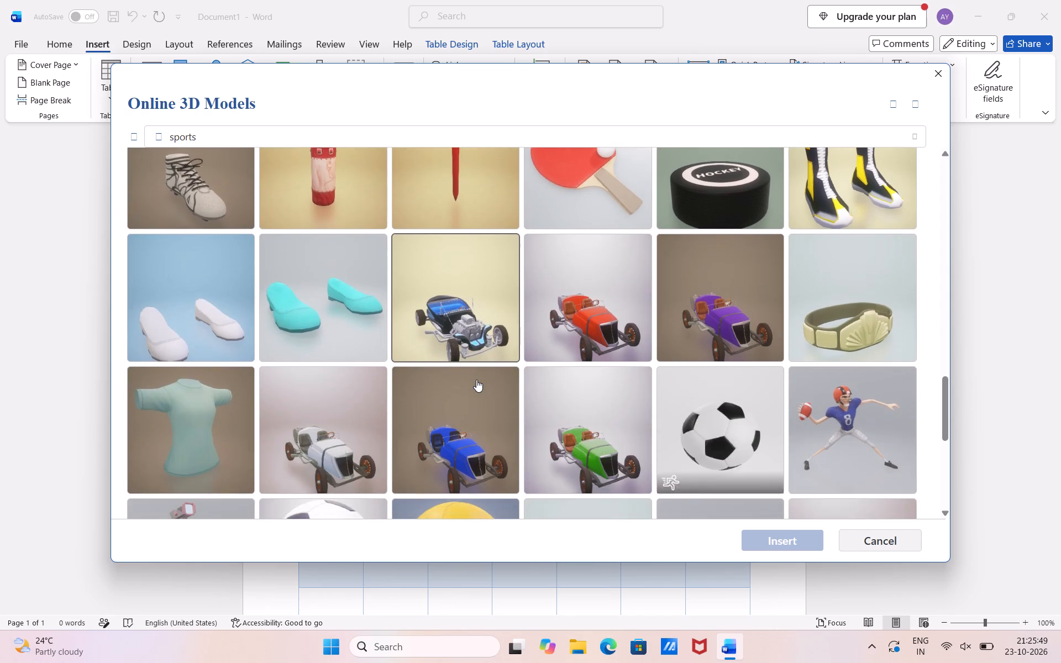
scroll(476, 380, down, 4)
scroll(476, 380, up, 1)
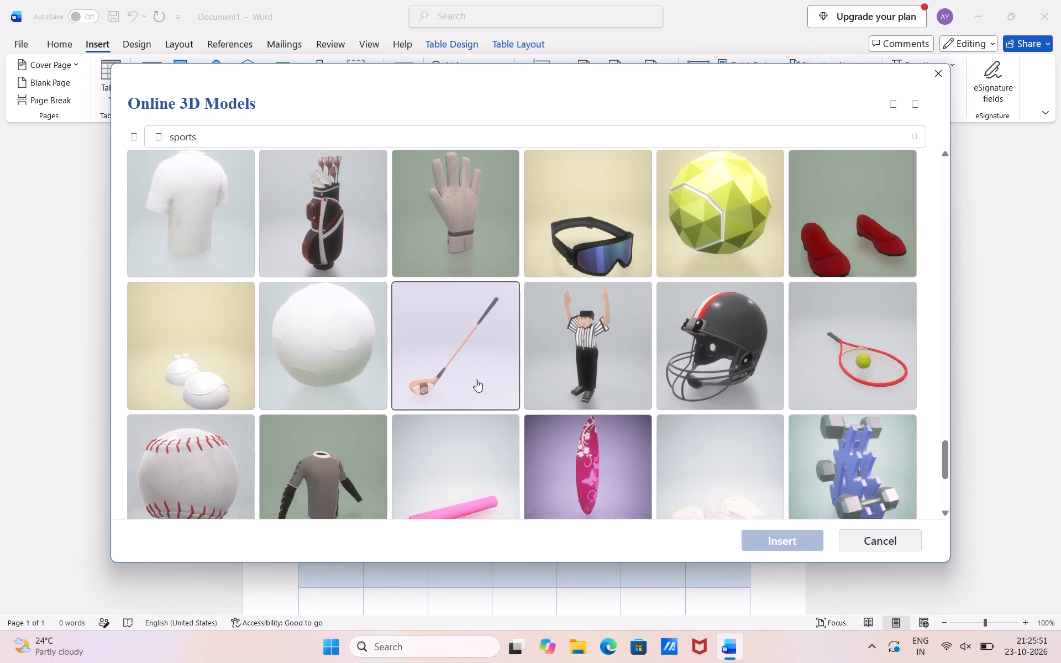
scroll(476, 380, up, 10)
drag(932, 96, 935, 73)
click(935, 73)
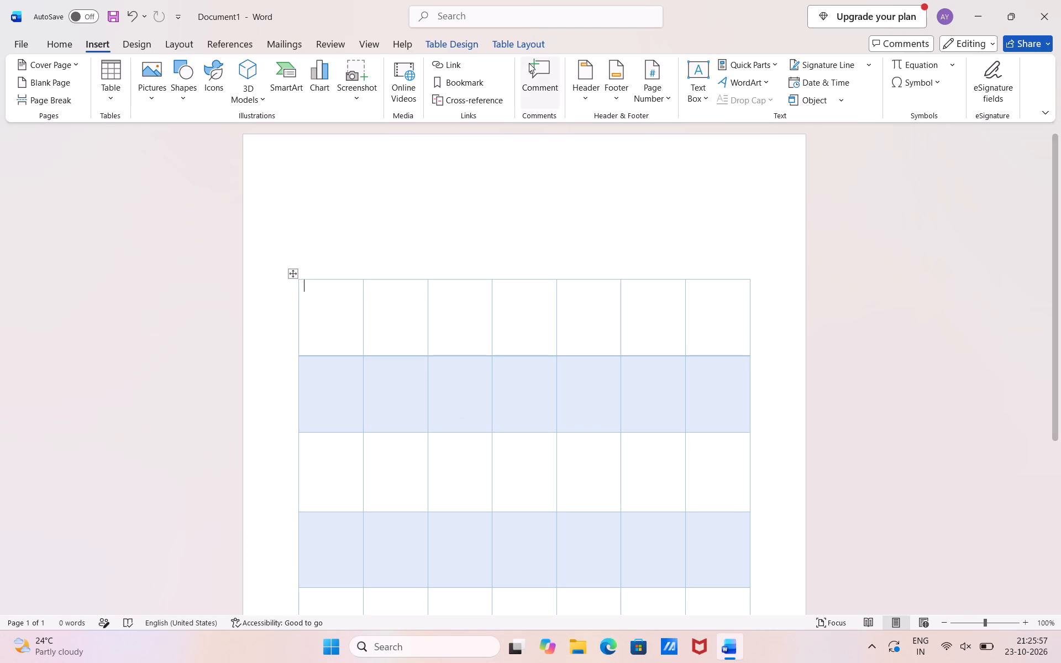
click(466, 651)
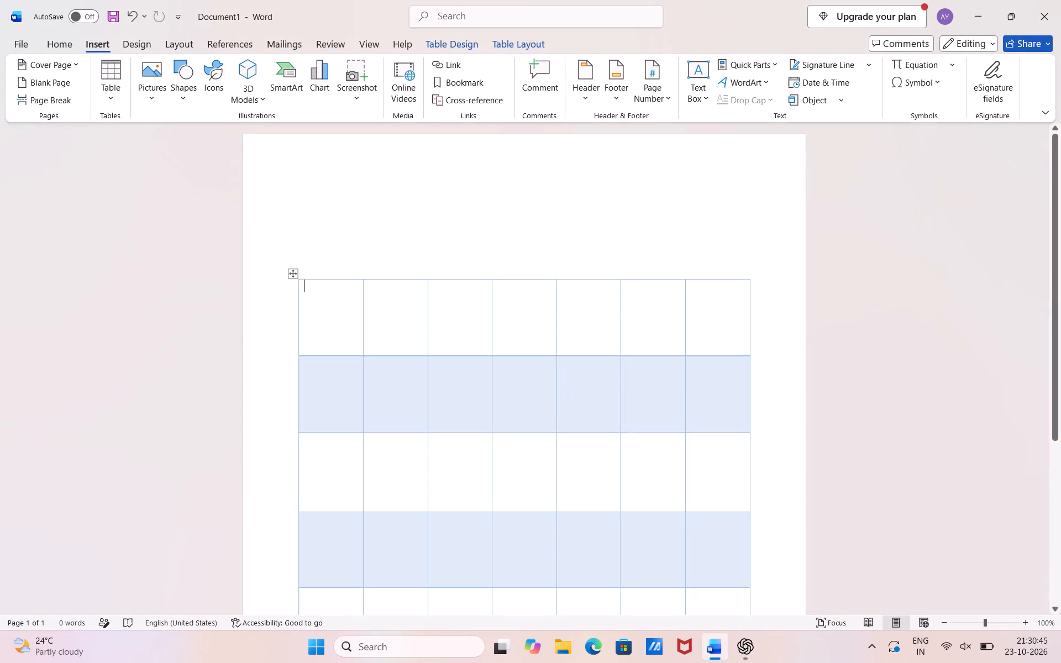
scroll(480, 415, down, 3)
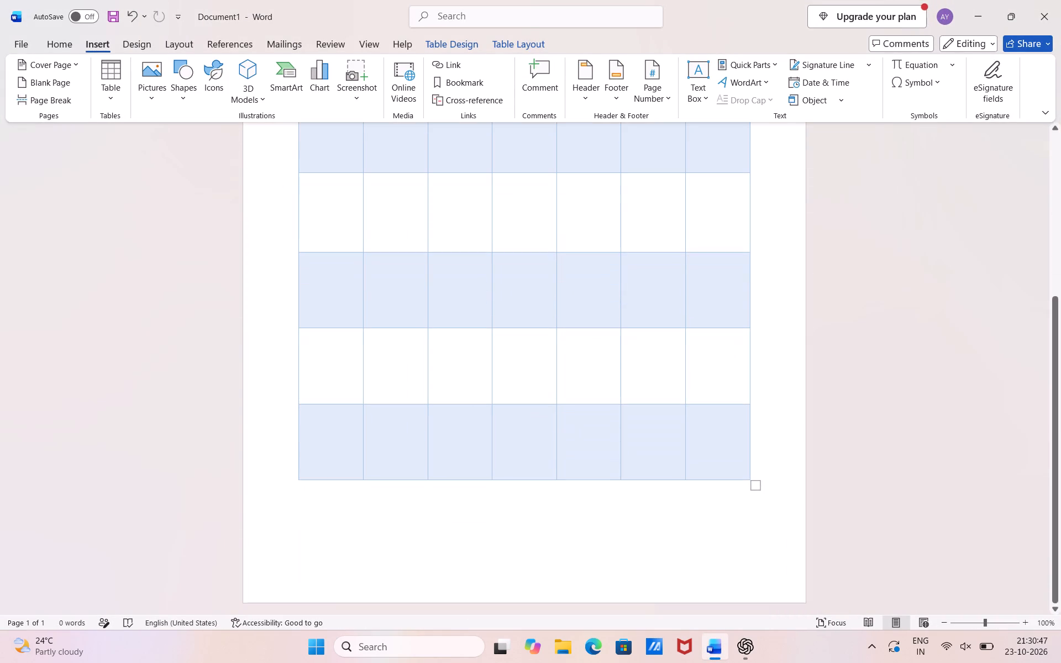
drag(755, 485, 549, 251)
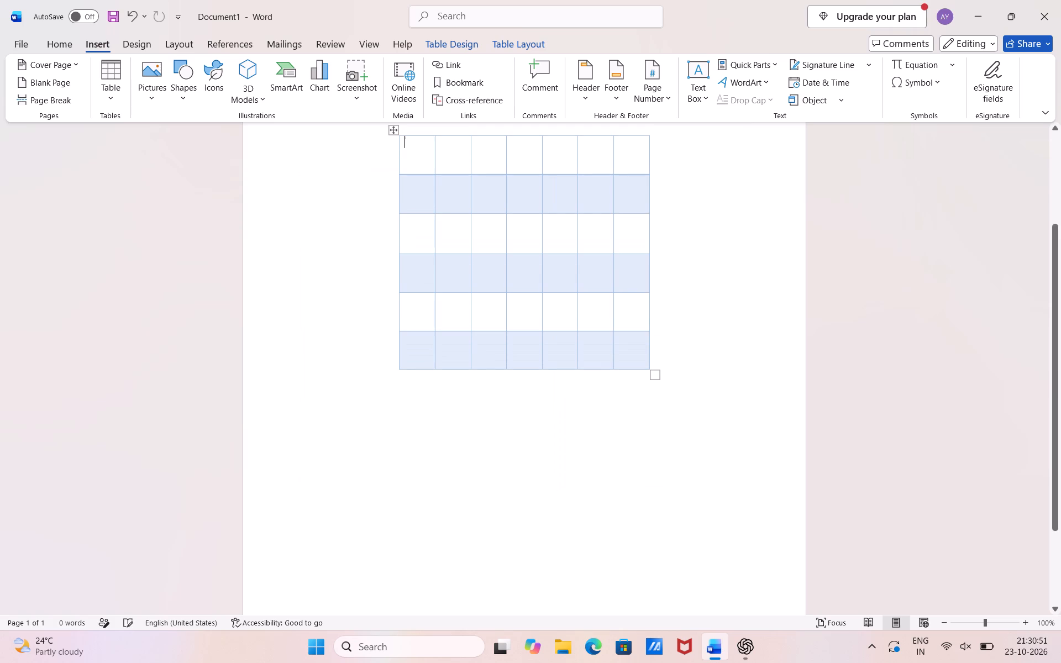
Move the table slightly down the page and over to the left page margin.
scroll(699, 371, up, 3)
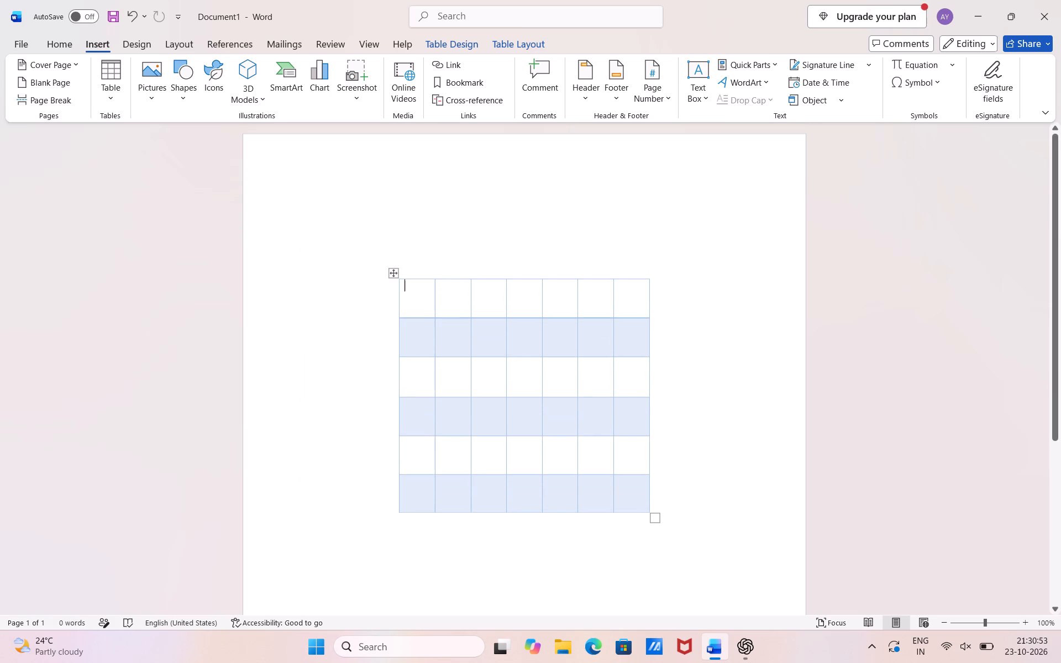
drag(394, 273, 343, 300)
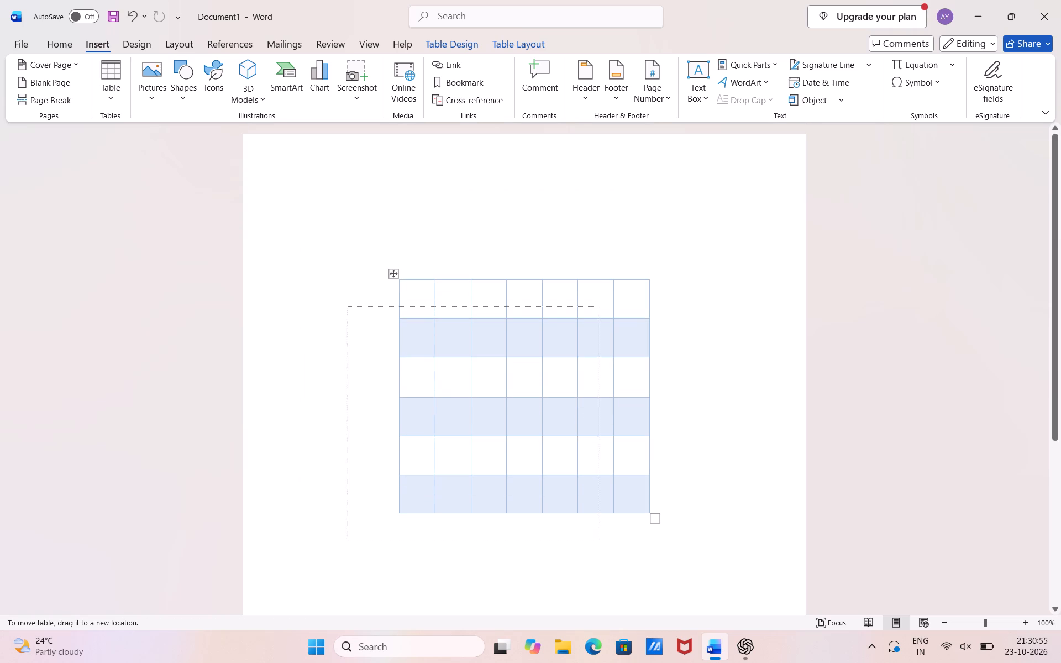
drag(343, 300, 293, 313)
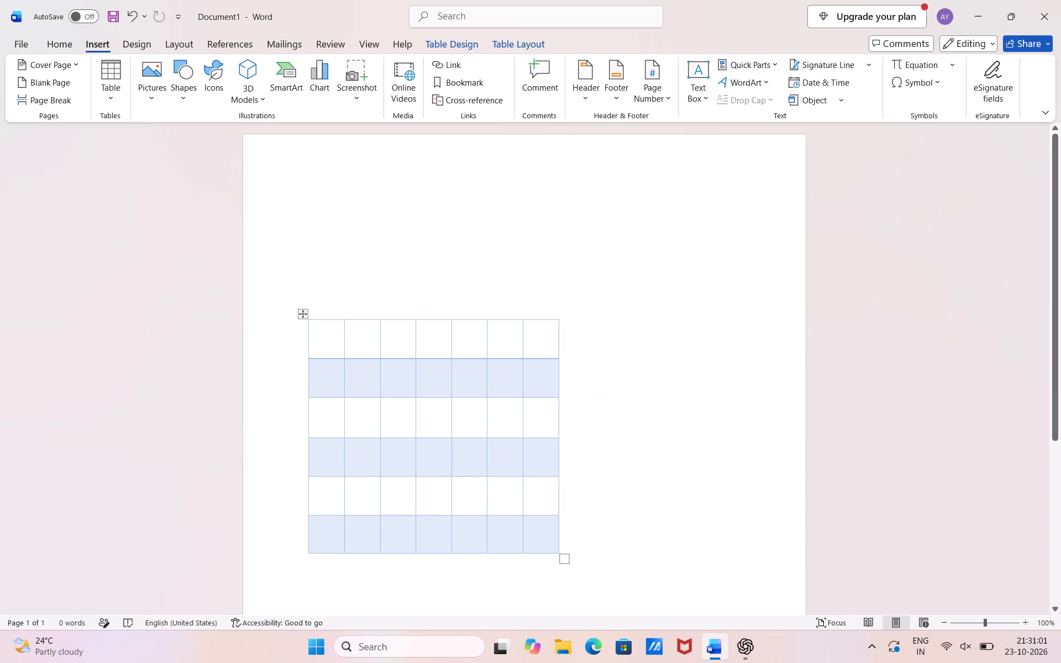
Add a line break and a leading space in the first cell of the table's top row.
key(Return)
click(324, 346)
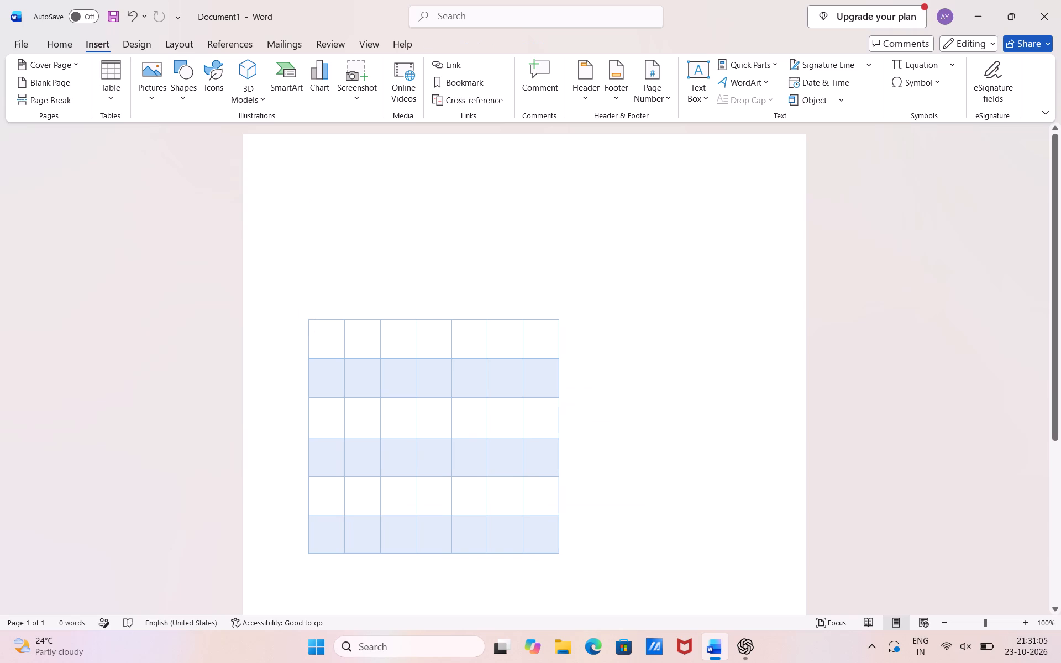
key(Return)
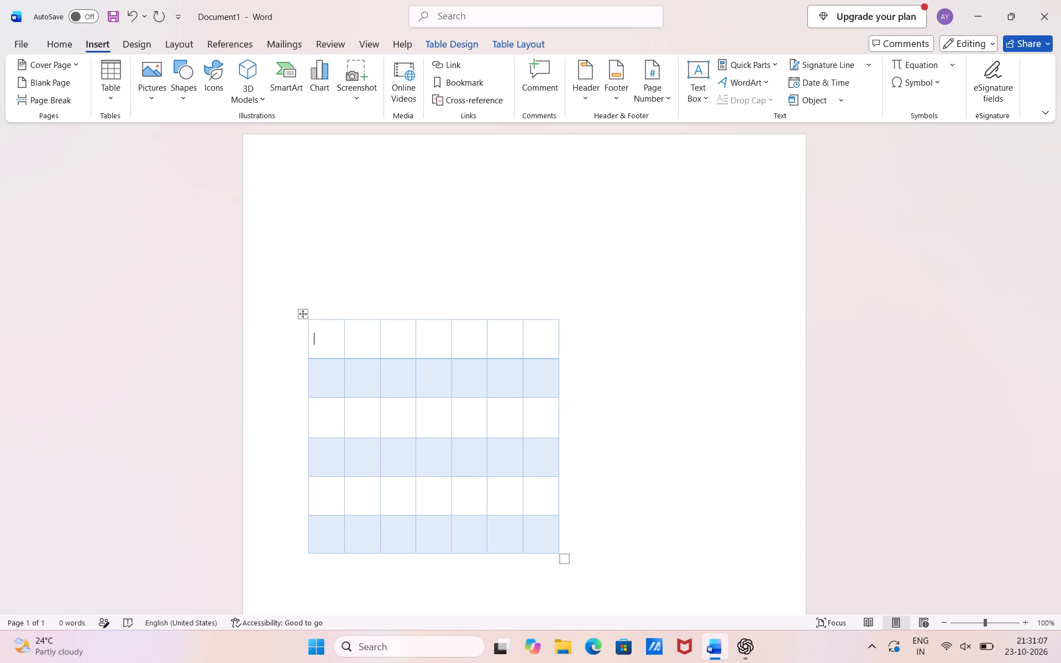
key(1)
key(BackSpace)
key(space)
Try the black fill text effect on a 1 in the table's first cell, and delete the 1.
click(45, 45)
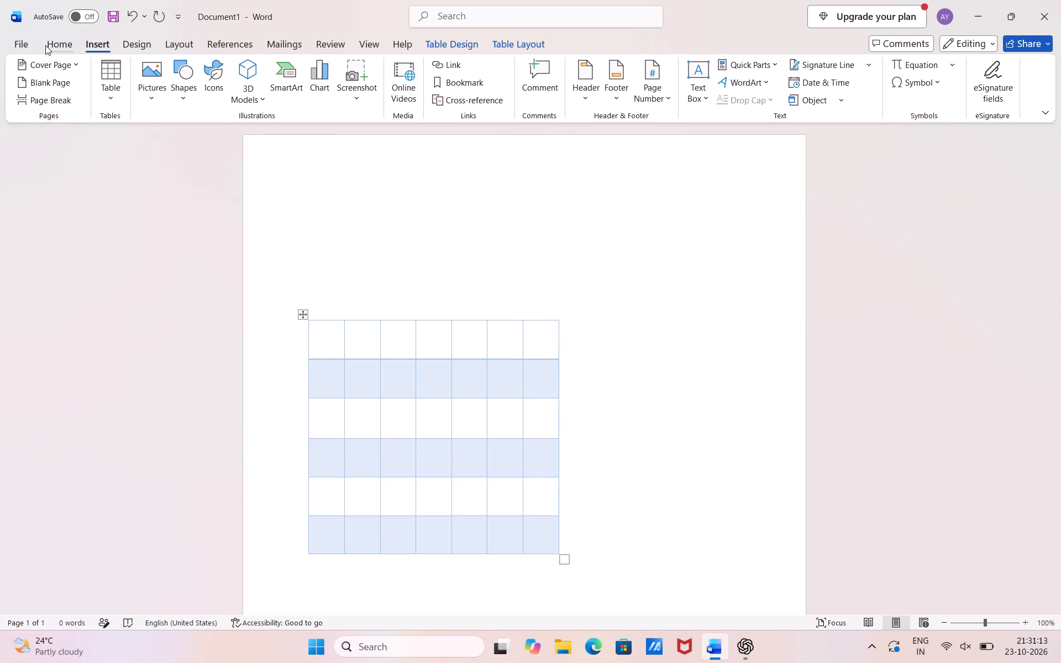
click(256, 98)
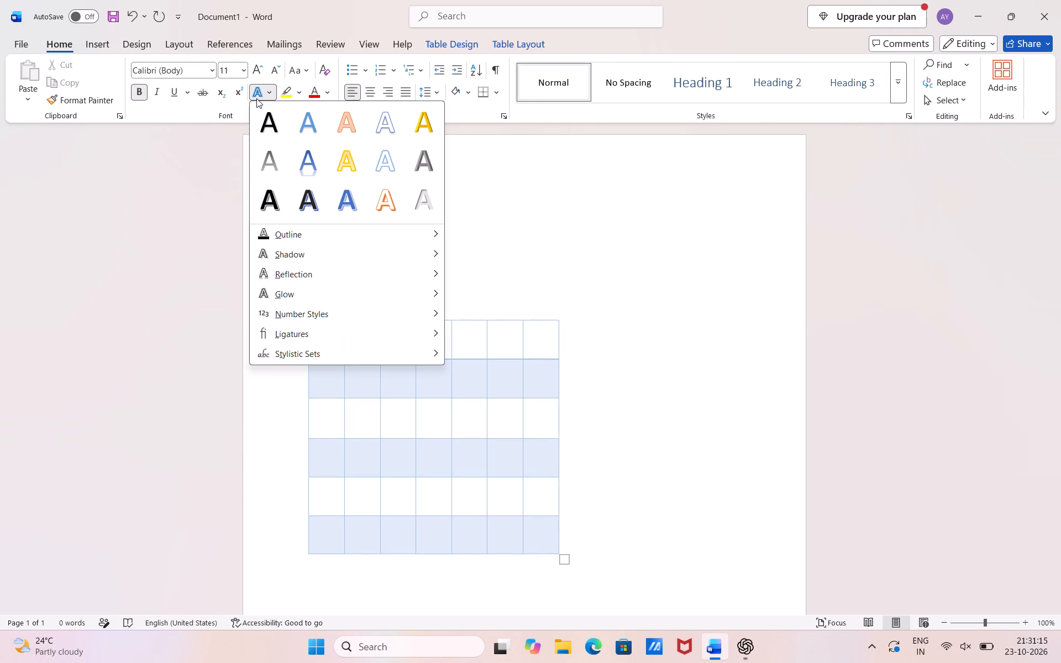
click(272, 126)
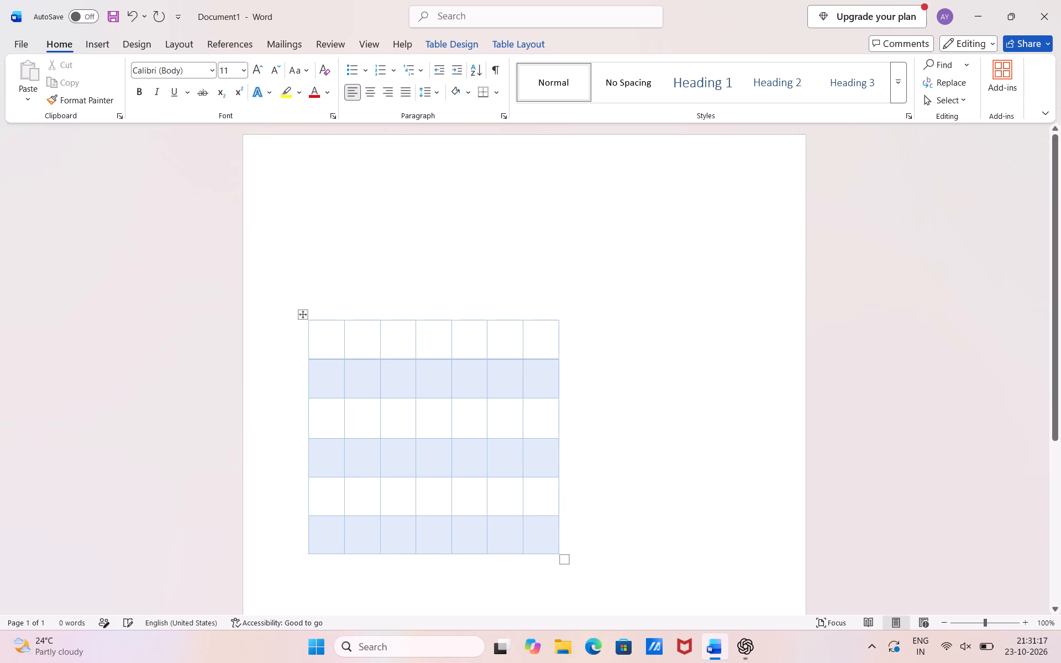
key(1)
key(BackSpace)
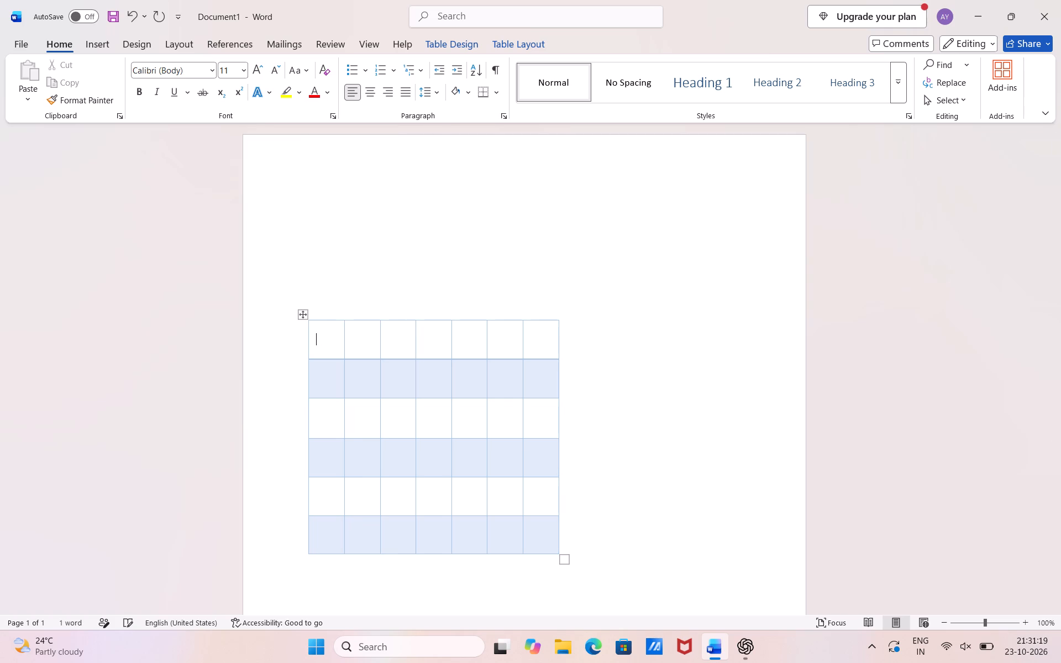
Set the font to Algerian and enter 1 in the first cell of the table's top row.
click(194, 70)
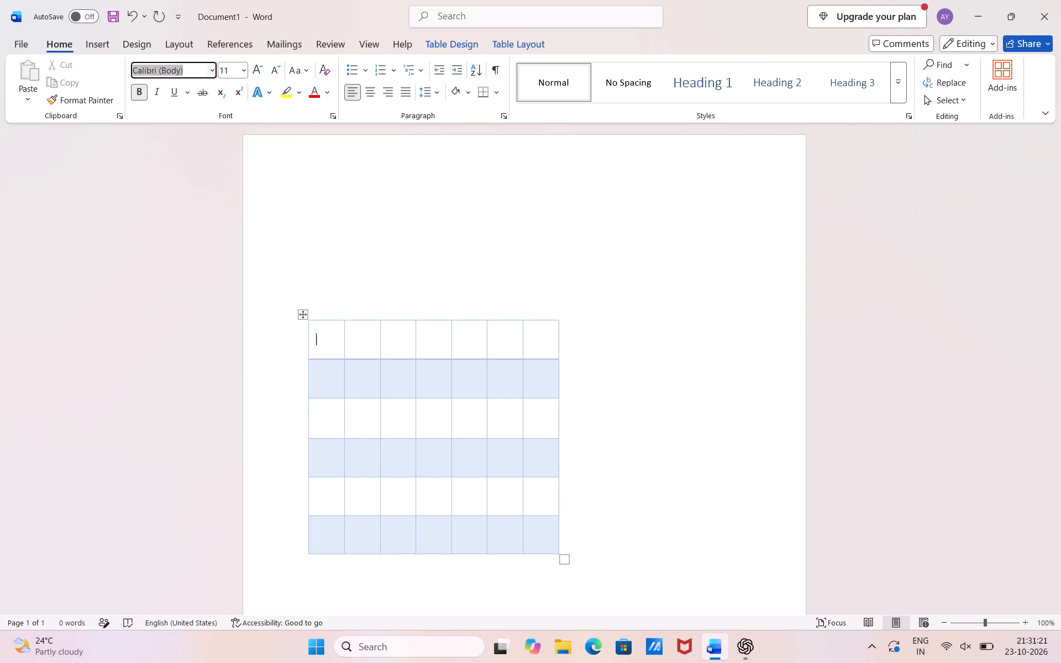
click(206, 71)
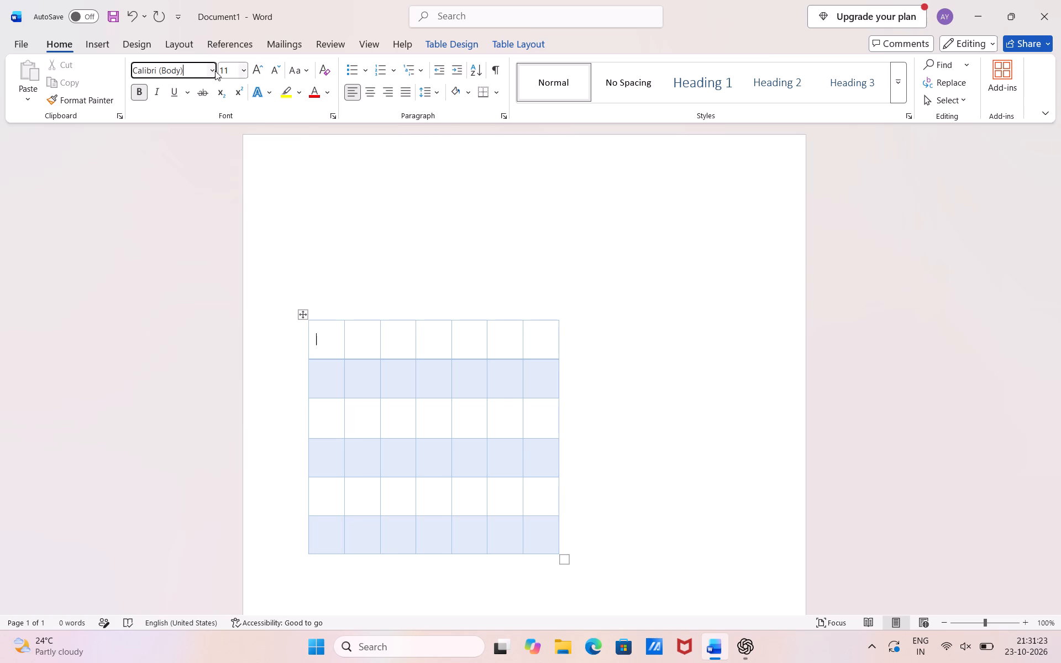
click(211, 71)
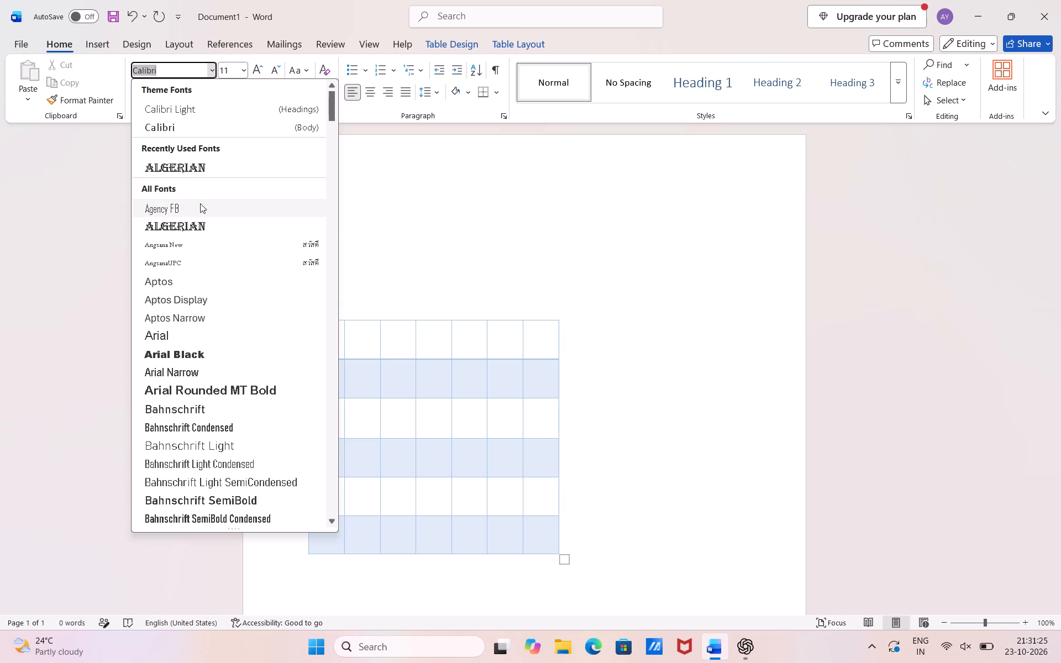
click(222, 223)
key(1)
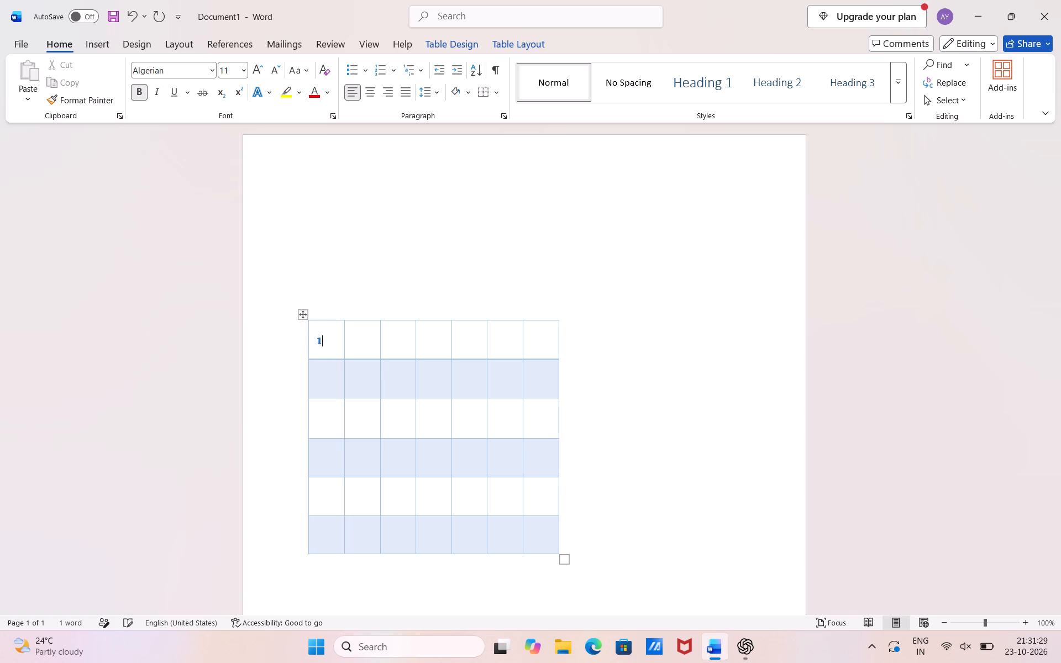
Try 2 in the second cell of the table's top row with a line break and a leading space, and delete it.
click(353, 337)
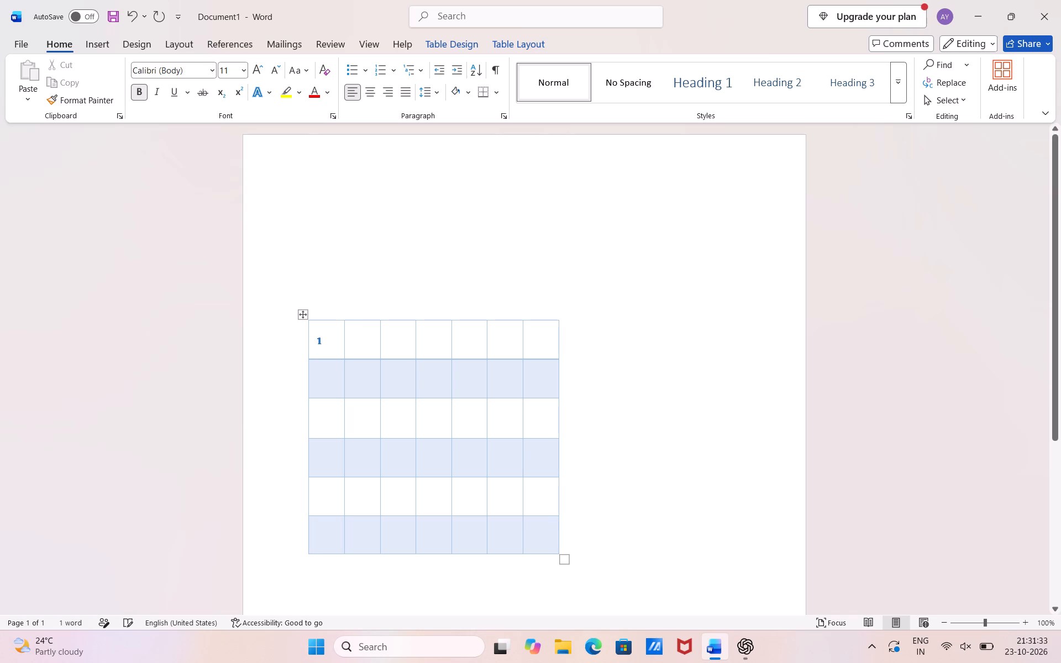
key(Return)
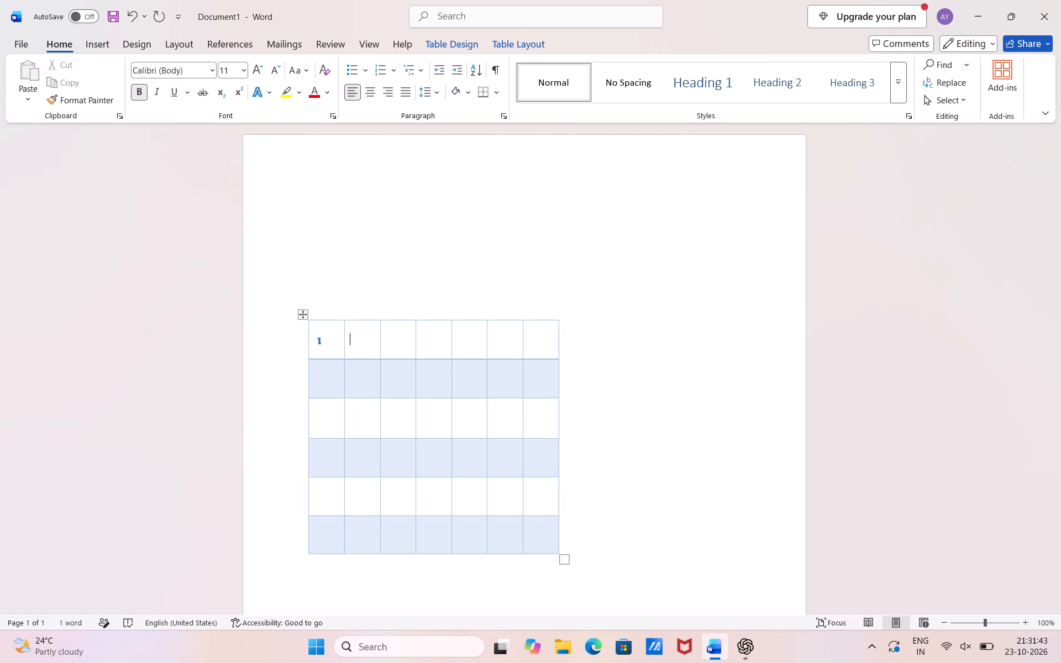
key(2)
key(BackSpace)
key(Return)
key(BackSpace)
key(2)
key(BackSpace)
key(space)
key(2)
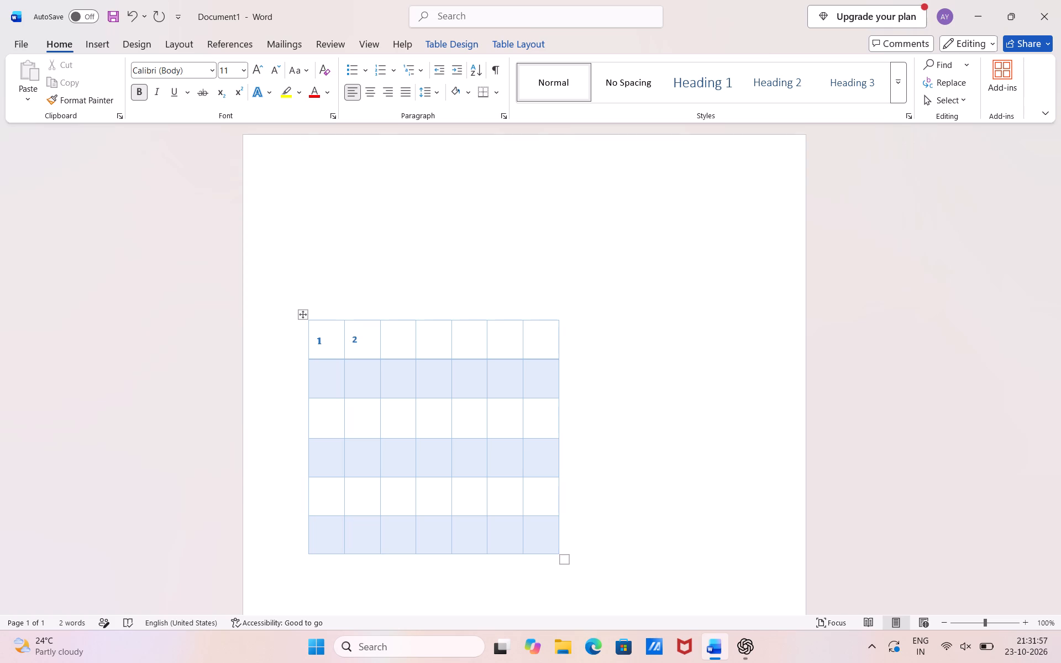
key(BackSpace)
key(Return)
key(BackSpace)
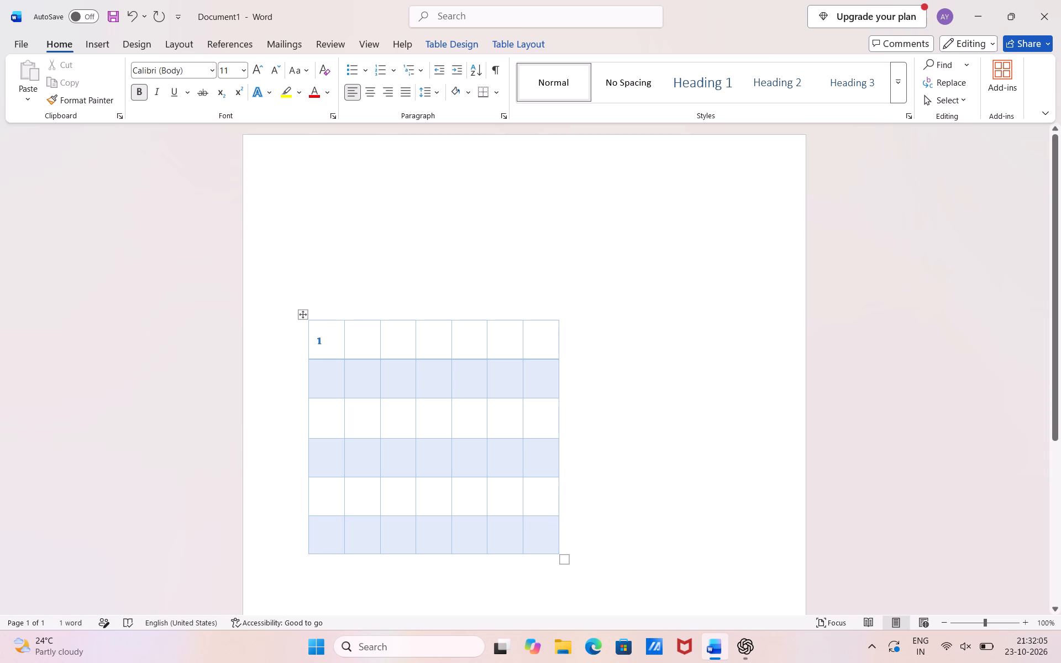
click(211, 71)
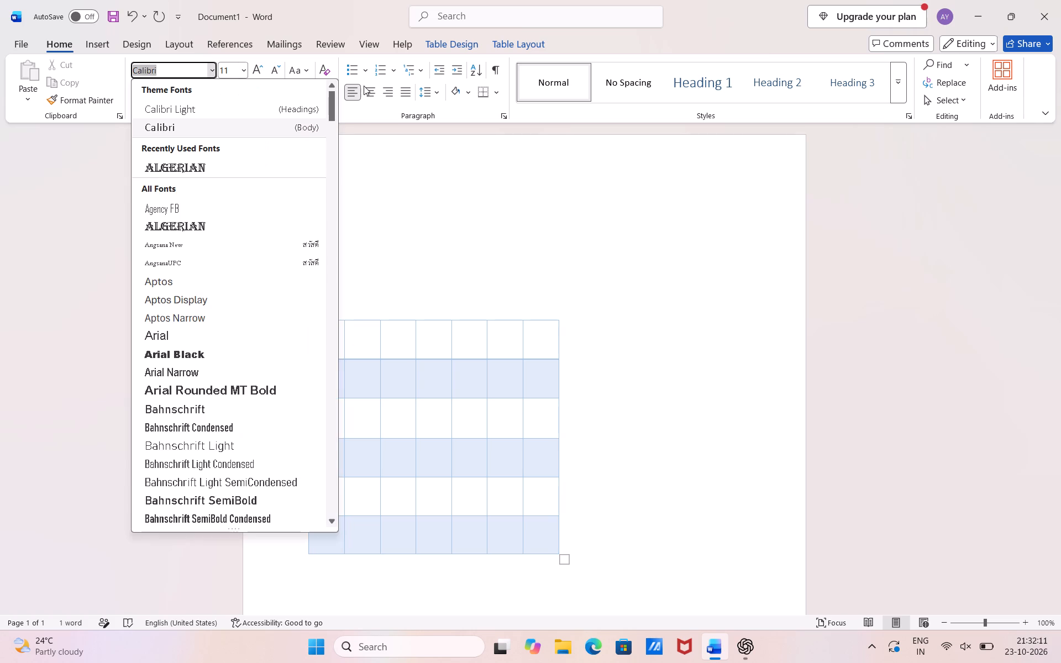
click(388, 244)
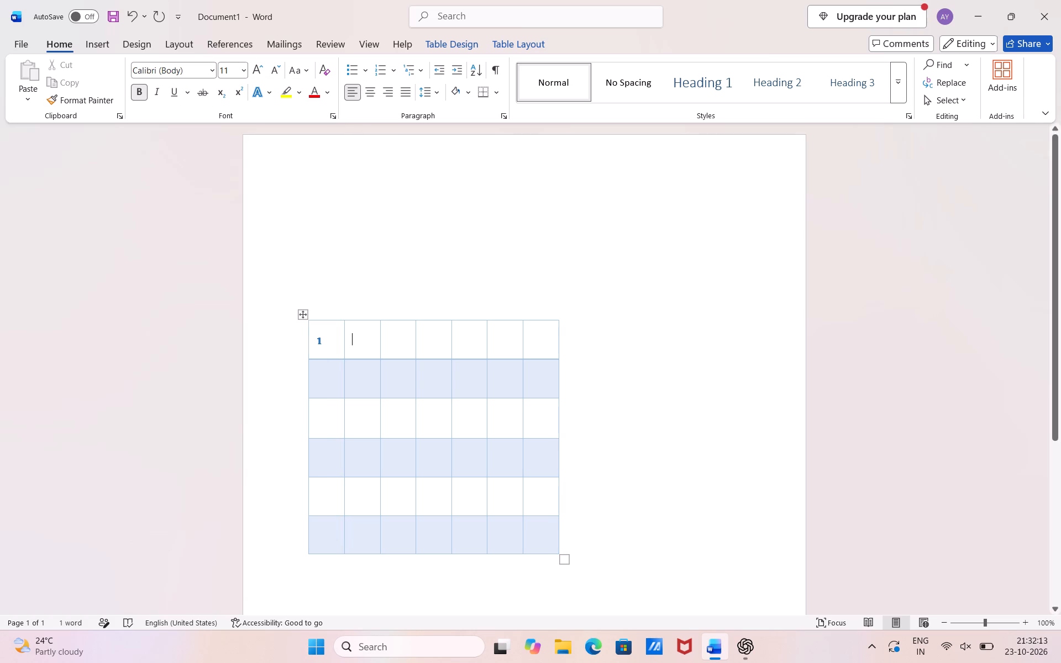
Enter the numbers 1 2 3 4 5, spaced apart, on the text line above the table.
click(345, 212)
text(1)
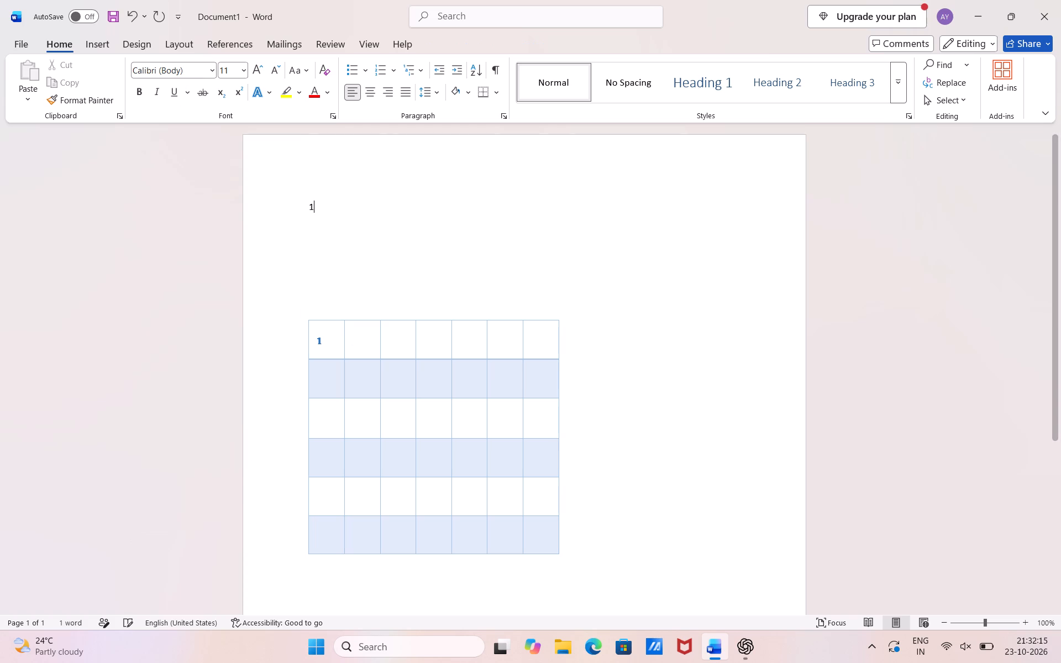
key(space)
key(space)
key(space)
key(space)
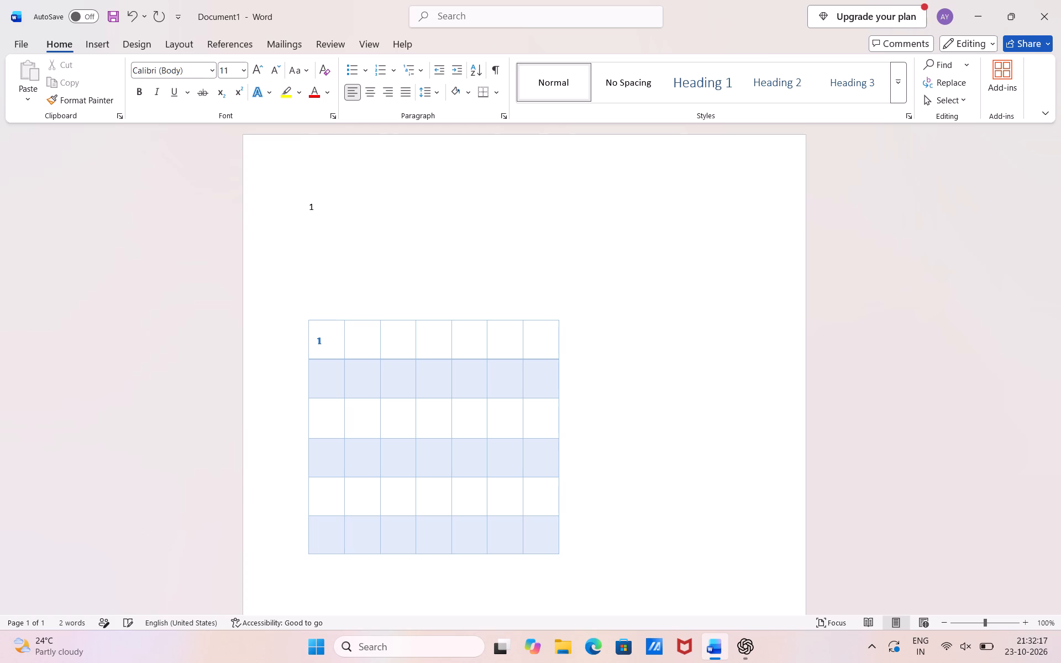
text(2)
key(space)
text(3)
key(space)
text(4)
key(space)
text(5)
key(space)
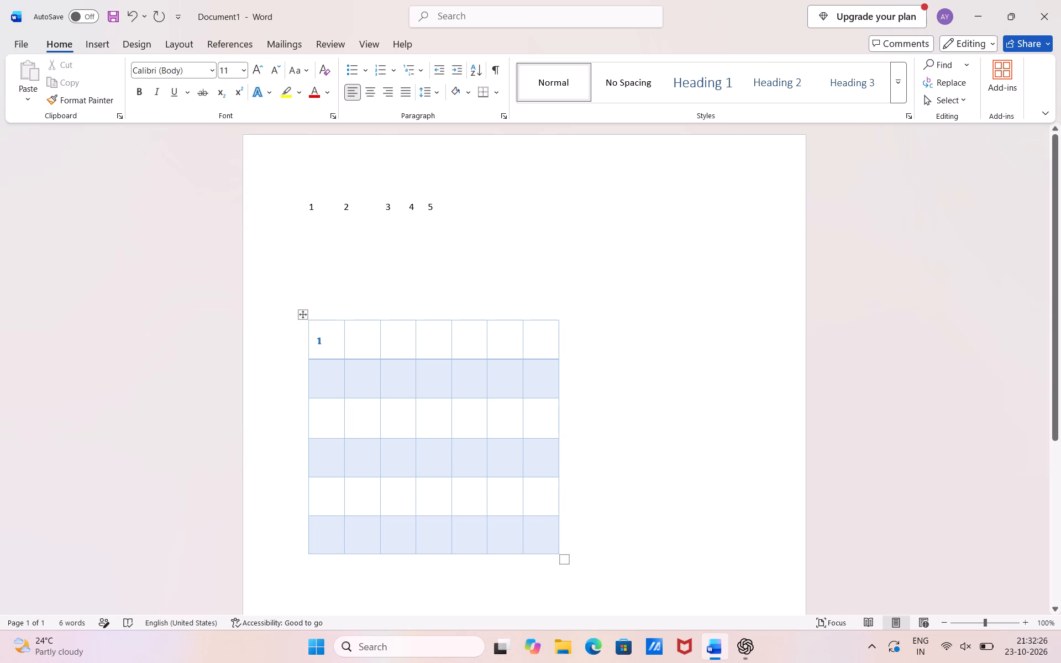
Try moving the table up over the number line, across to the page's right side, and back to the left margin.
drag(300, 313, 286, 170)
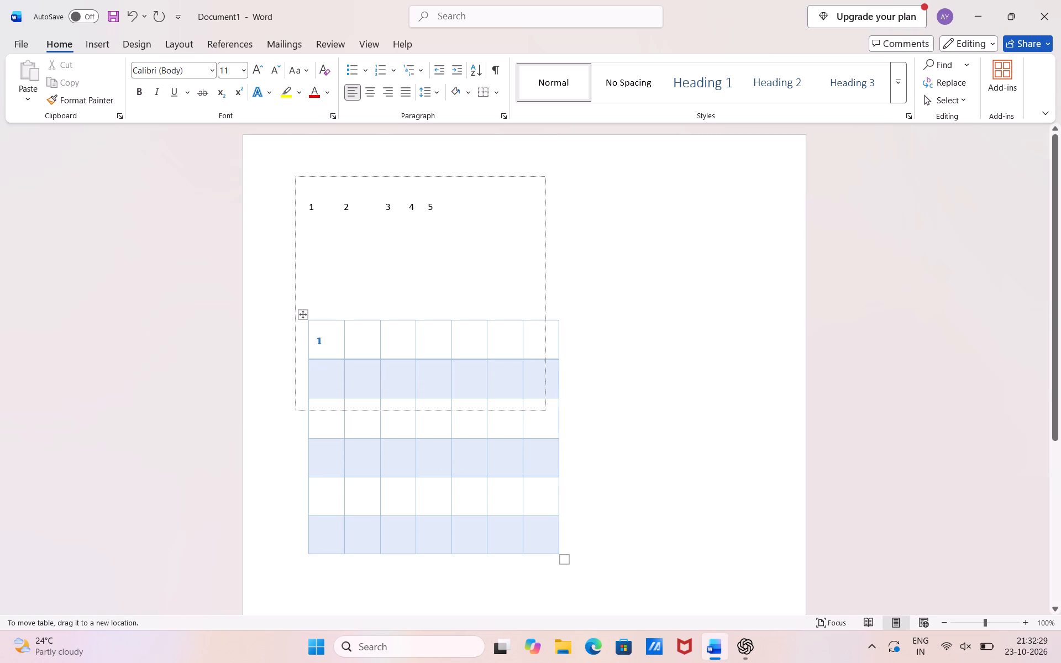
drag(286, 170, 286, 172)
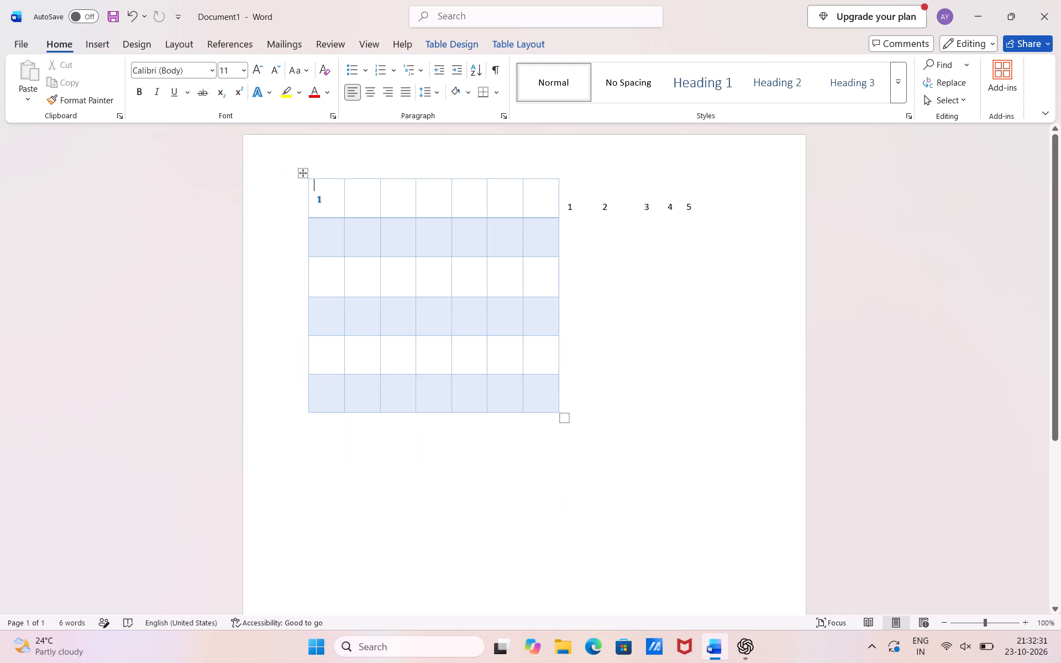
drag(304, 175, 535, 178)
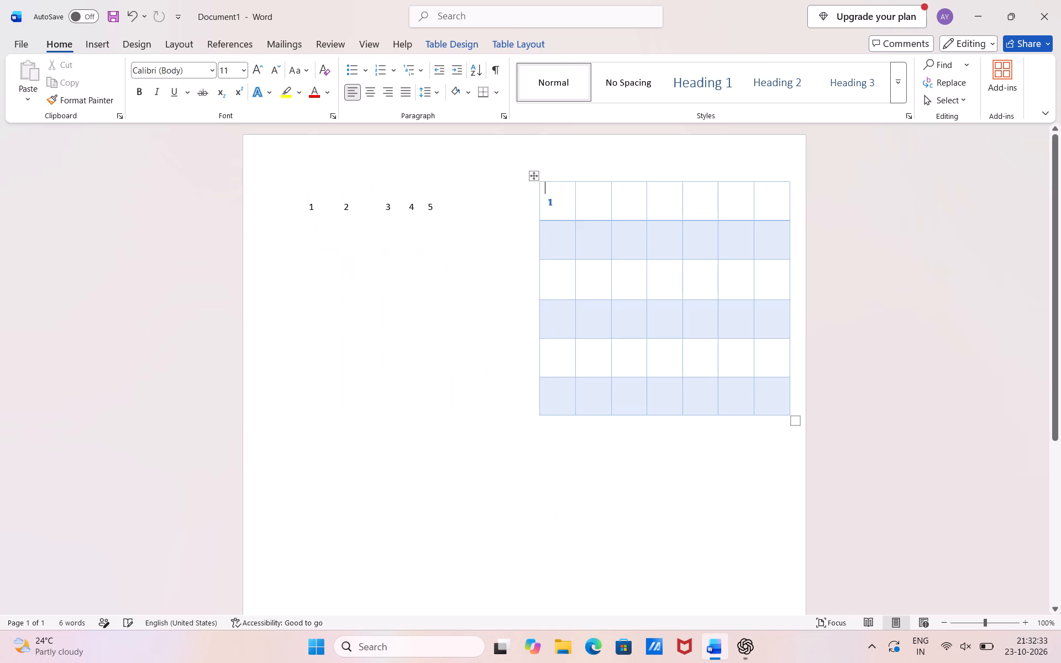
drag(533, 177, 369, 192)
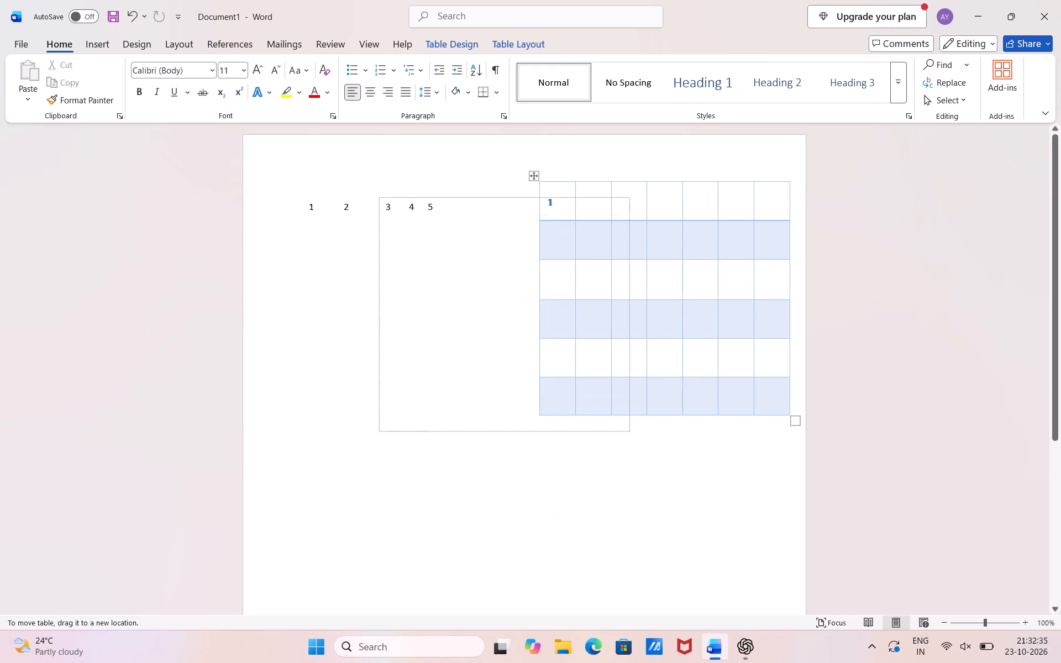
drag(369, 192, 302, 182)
Apply a bottom border to the first cell of the table's top row.
click(489, 90)
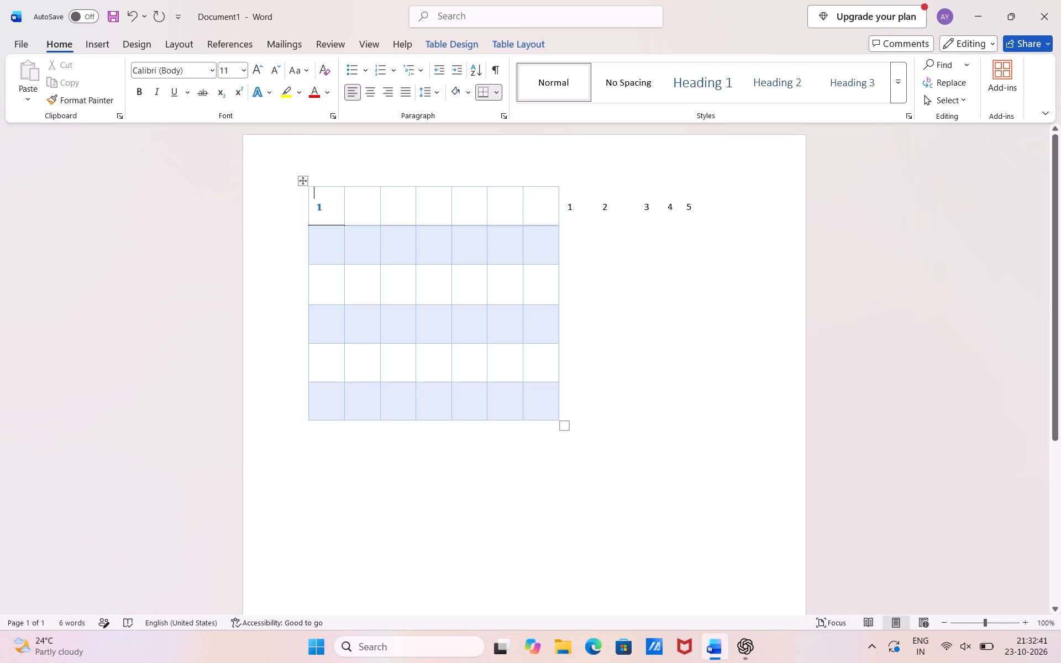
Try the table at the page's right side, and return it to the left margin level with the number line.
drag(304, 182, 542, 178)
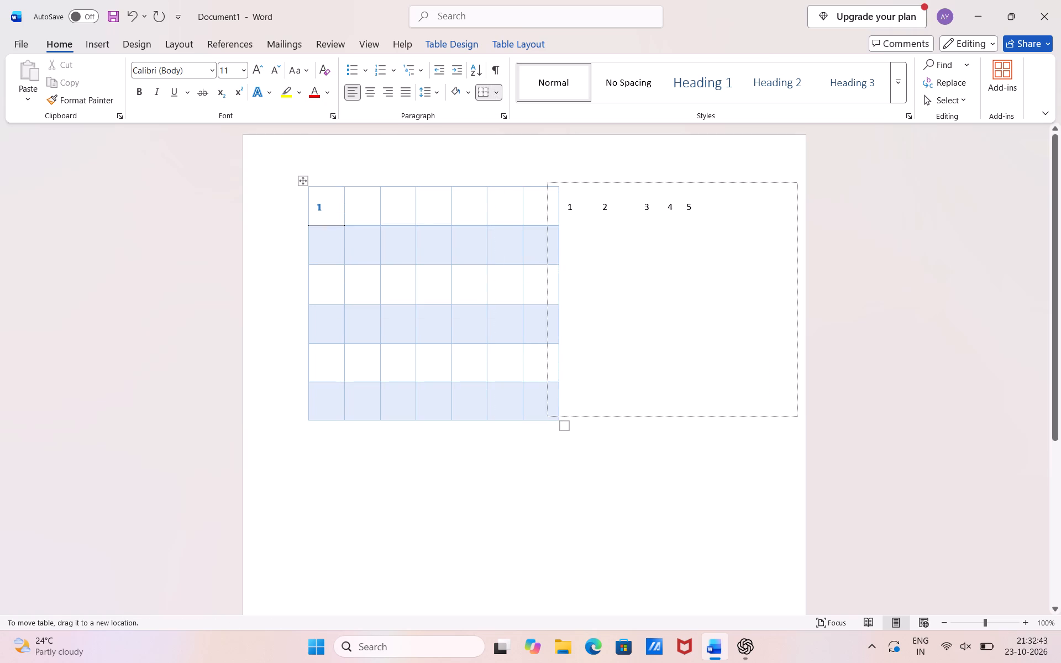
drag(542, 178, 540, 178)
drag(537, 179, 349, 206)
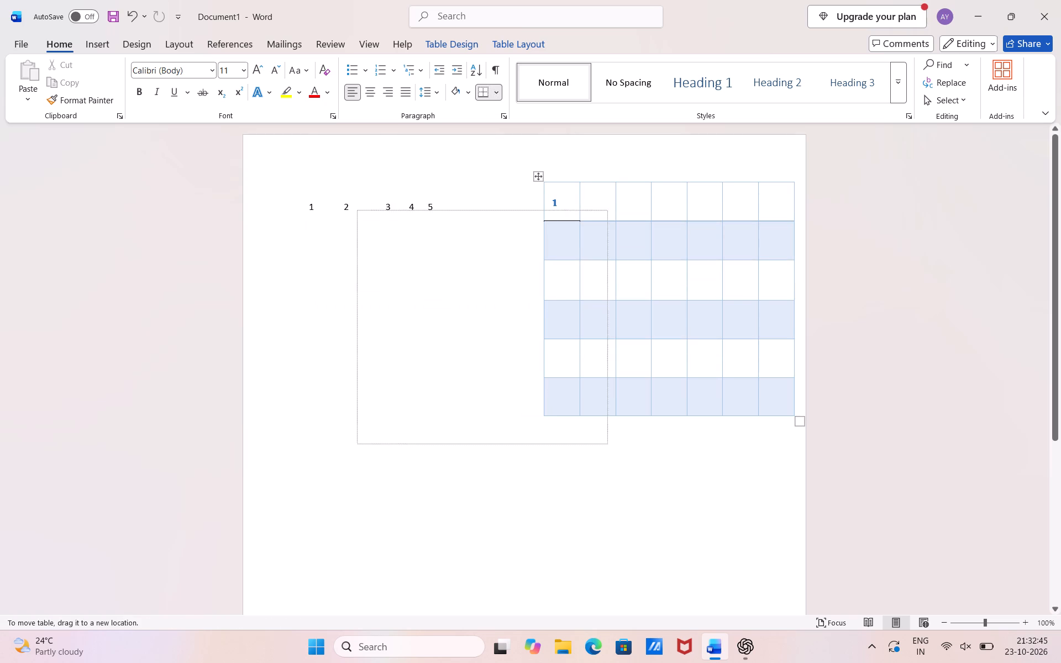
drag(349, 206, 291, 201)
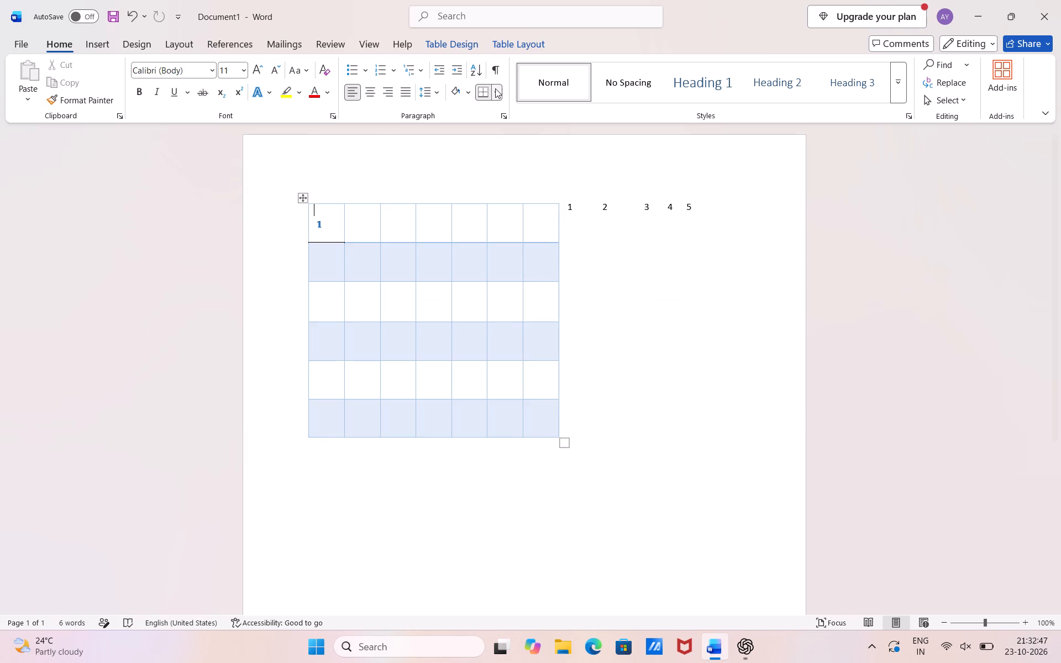
Toggle the View Gridlines option for the table.
click(495, 88)
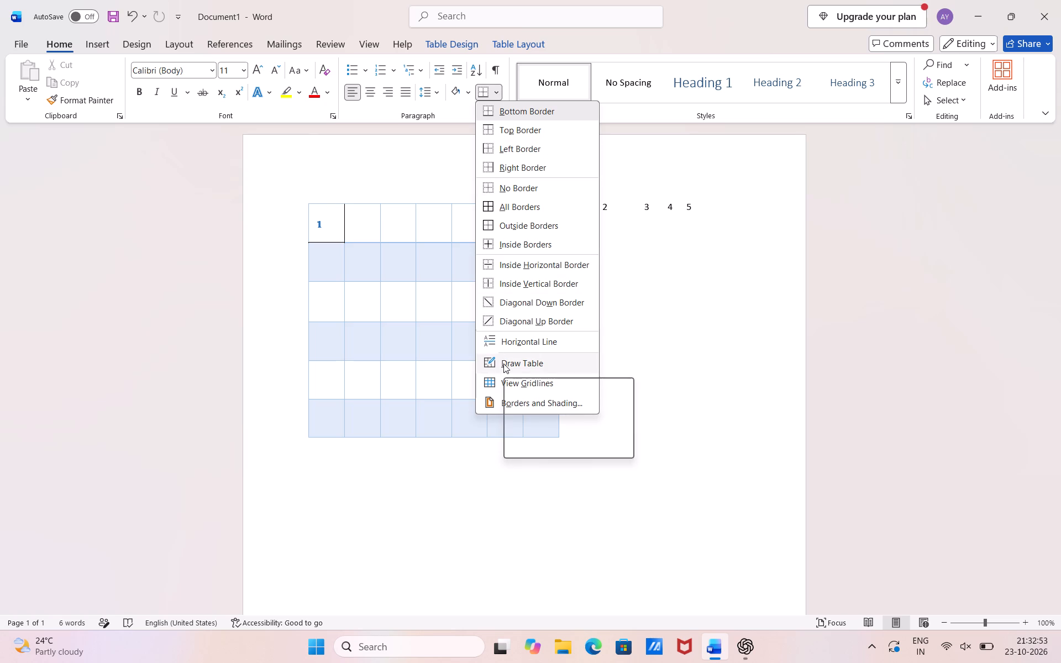
click(496, 381)
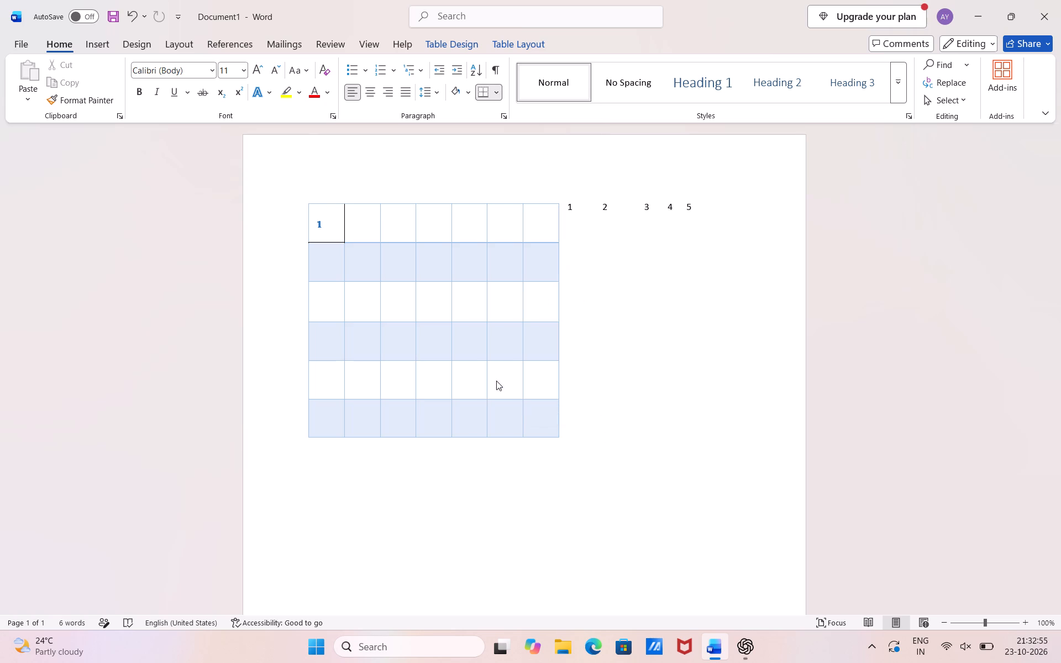
Move the table to the right half of the page, slightly below the number line.
drag(304, 198, 468, 166)
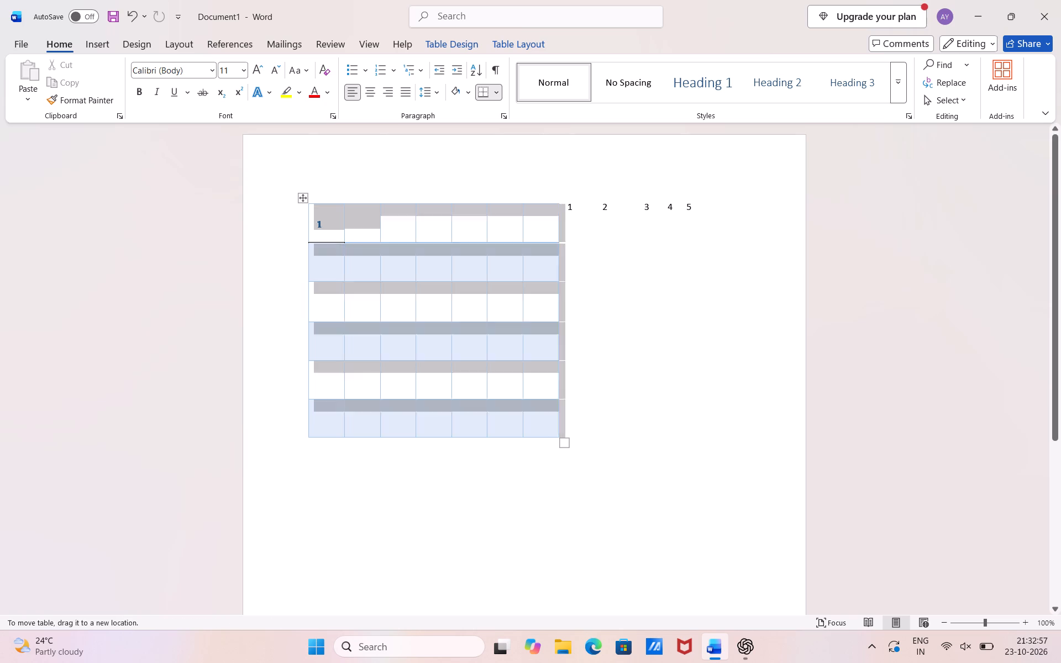
drag(468, 166, 517, 159)
drag(515, 159, 519, 225)
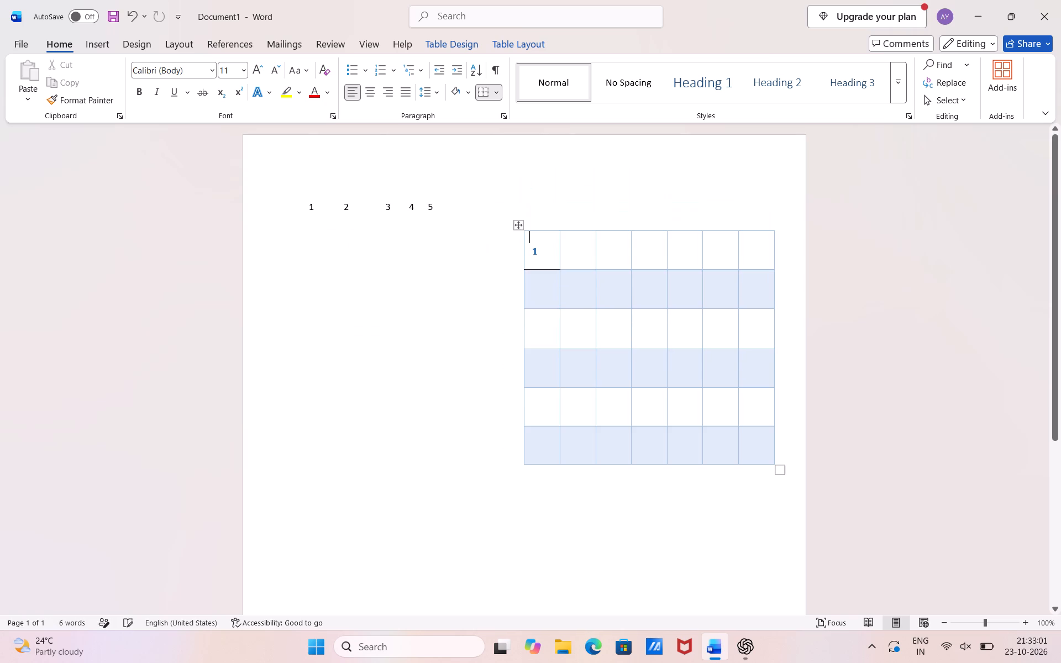
Delete the line of numbers 1 to 5 above the table.
click(451, 204)
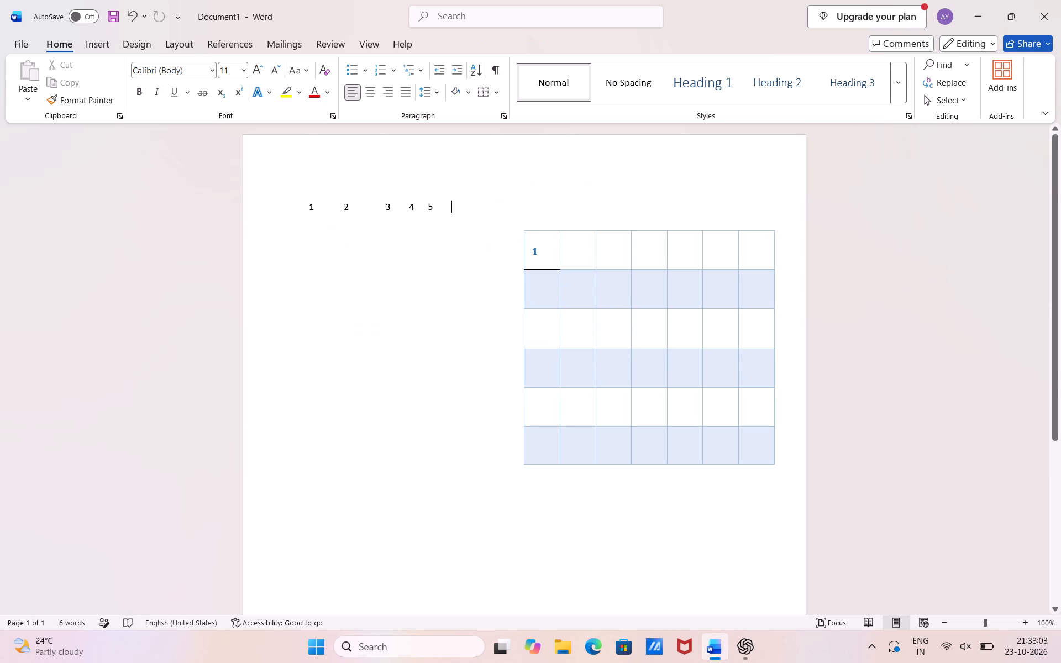
click(435, 206)
key(BackSpace)
key(BackSpace)
key(BackSpace)
key(BackSpace)
key(BackSpace)
key(BackSpace)
key(BackSpace)
key(BackSpace)
key(BackSpace)
key(BackSpace)
key(BackSpace)
key(BackSpace)
key(BackSpace)
key(BackSpace)
key(BackSpace)
key(BackSpace)
key(BackSpace)
key(BackSpace)
key(BackSpace)
key(BackSpace)
key(BackSpace)
key(BackSpace)
key(BackSpace)
key(BackSpace)
key(BackSpace)
key(BackSpace)
key(BackSpace)
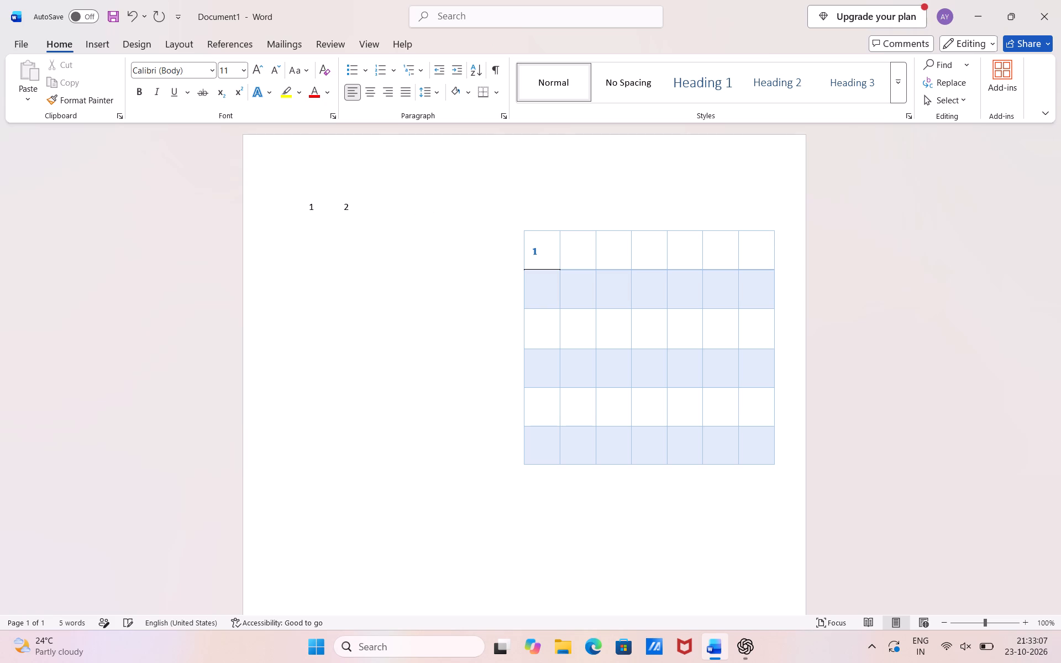
key(BackSpace)
key(BackSpace)
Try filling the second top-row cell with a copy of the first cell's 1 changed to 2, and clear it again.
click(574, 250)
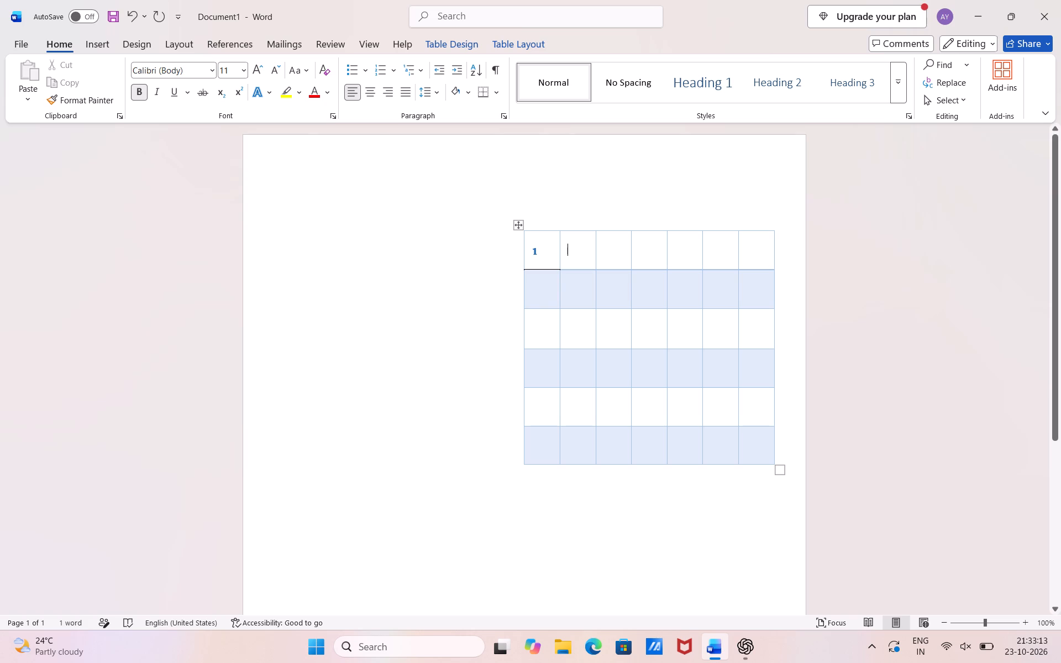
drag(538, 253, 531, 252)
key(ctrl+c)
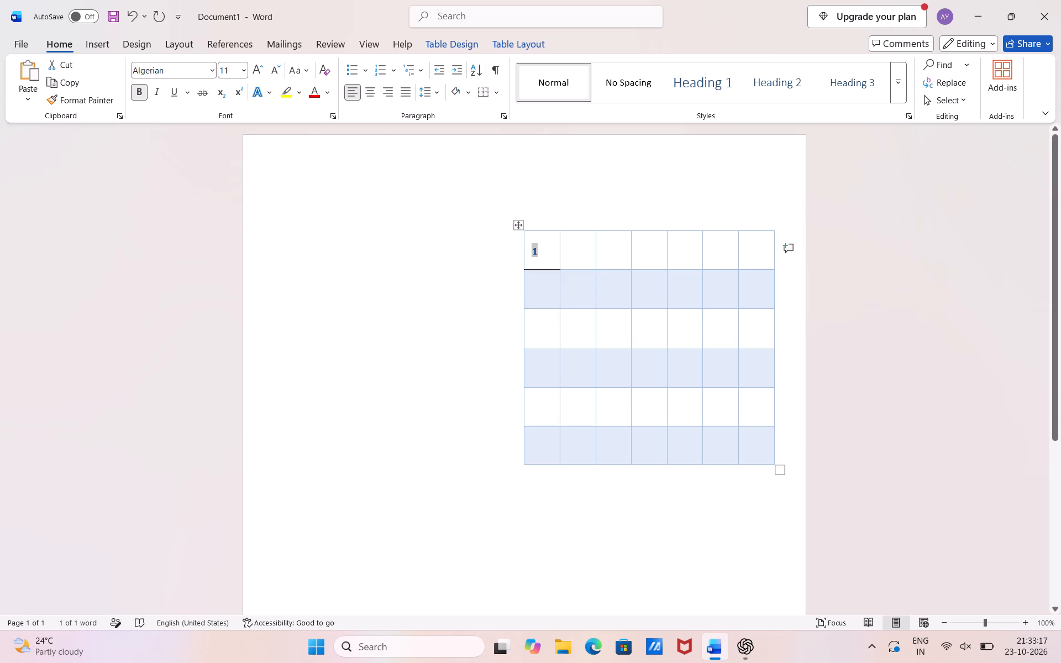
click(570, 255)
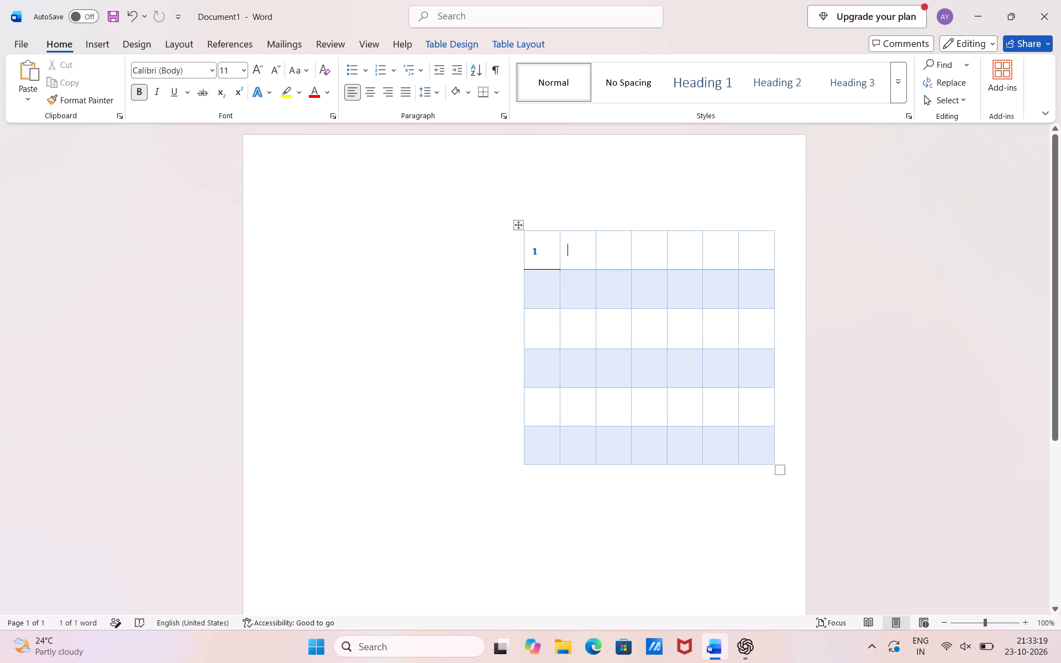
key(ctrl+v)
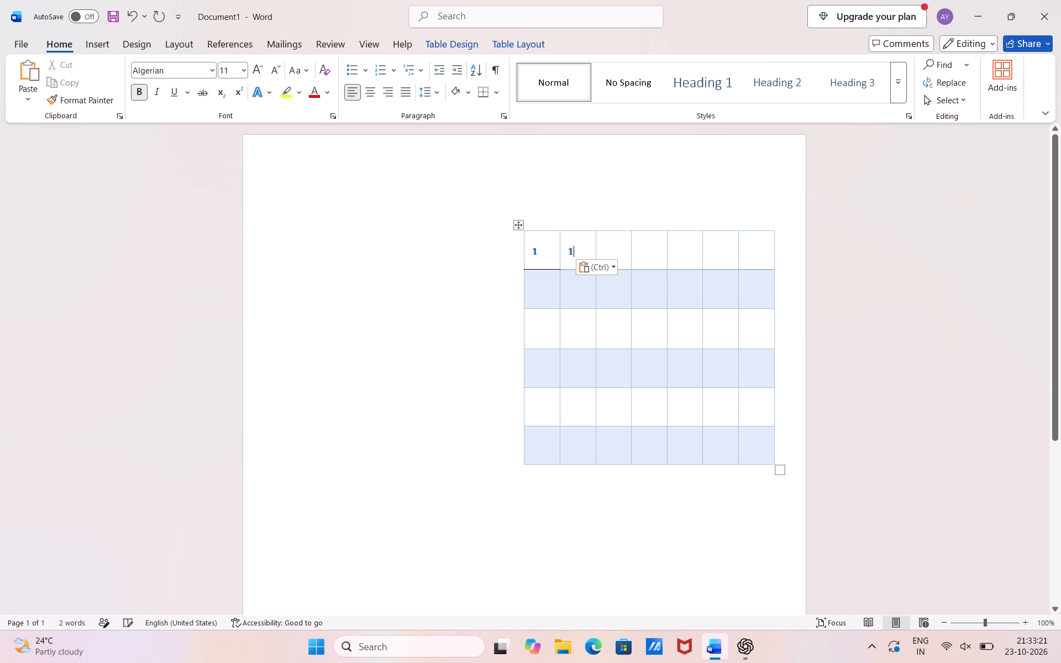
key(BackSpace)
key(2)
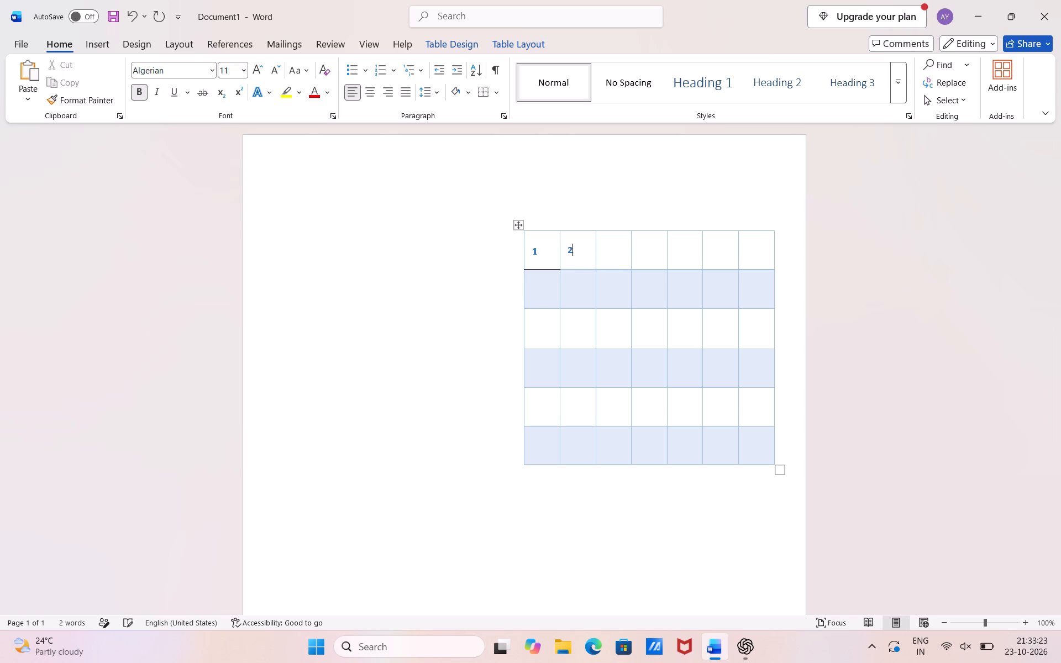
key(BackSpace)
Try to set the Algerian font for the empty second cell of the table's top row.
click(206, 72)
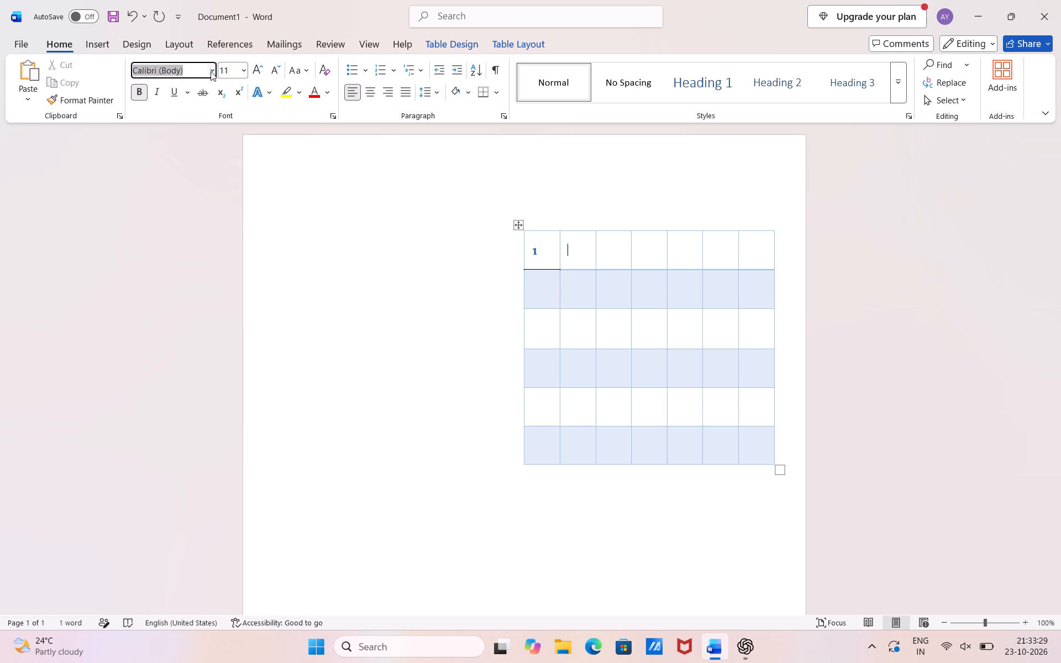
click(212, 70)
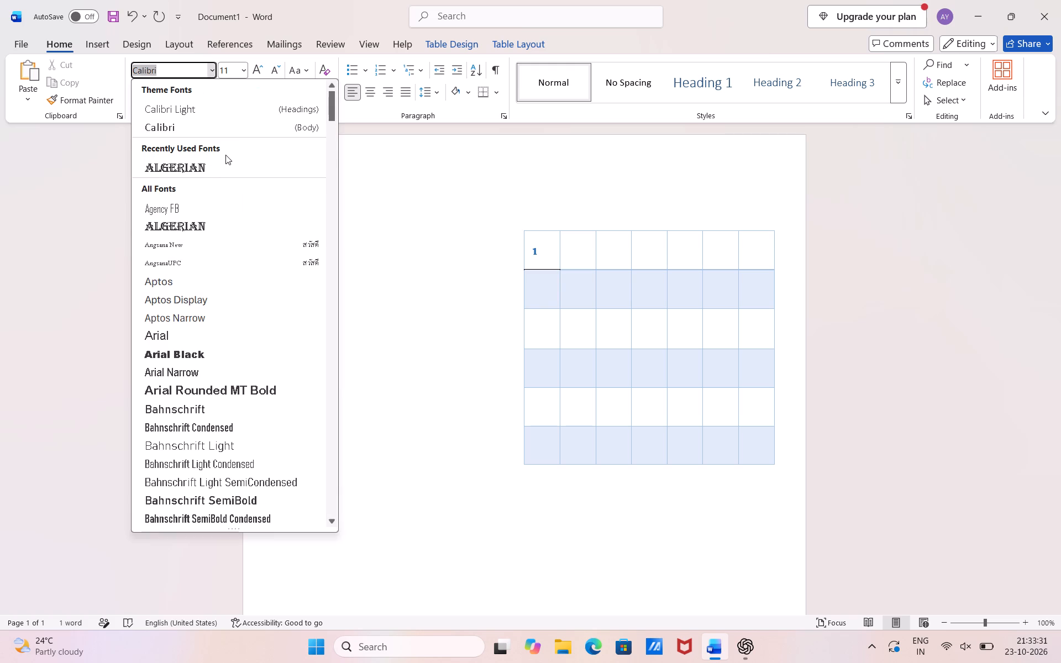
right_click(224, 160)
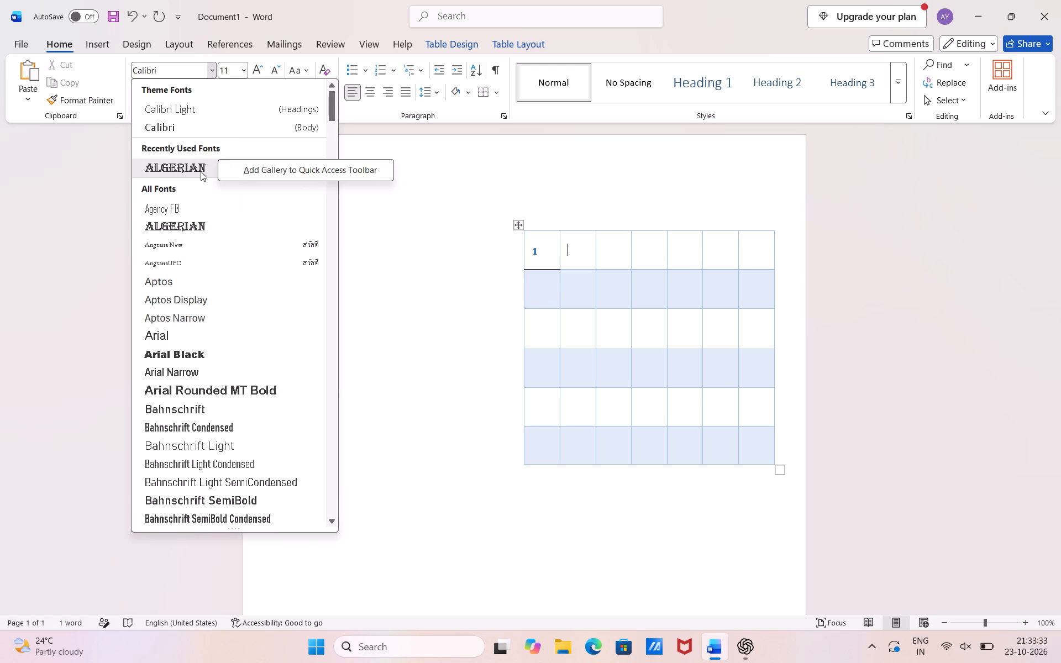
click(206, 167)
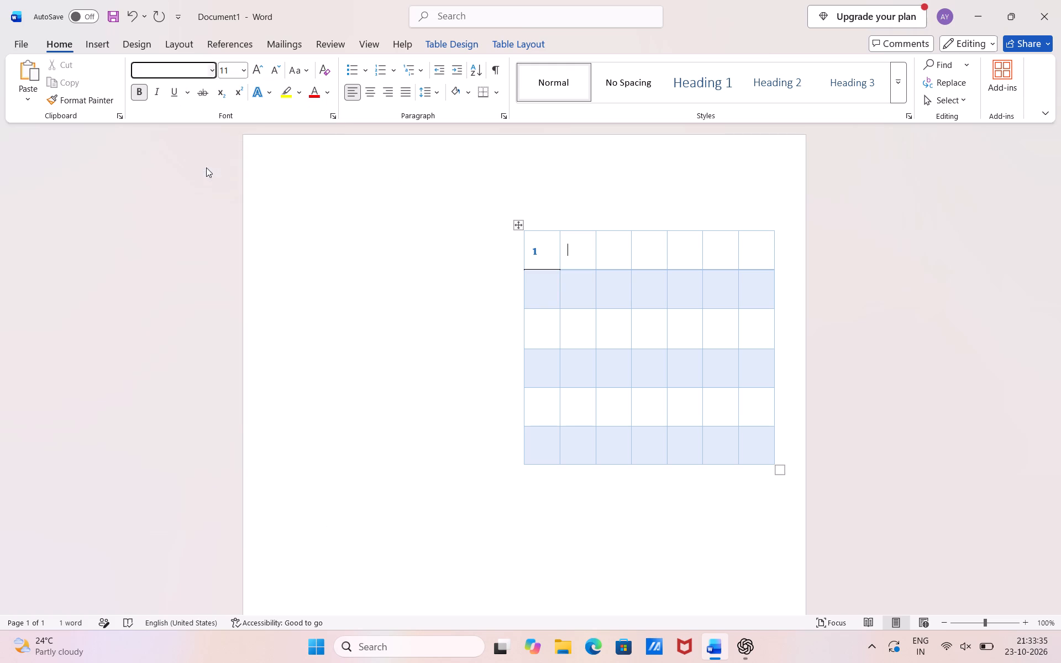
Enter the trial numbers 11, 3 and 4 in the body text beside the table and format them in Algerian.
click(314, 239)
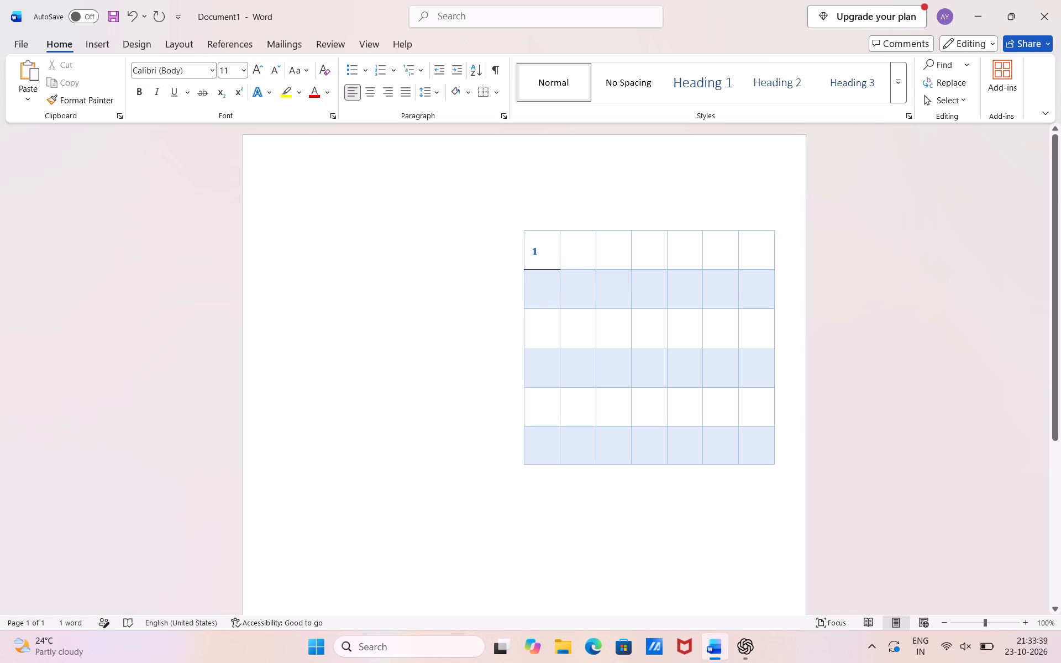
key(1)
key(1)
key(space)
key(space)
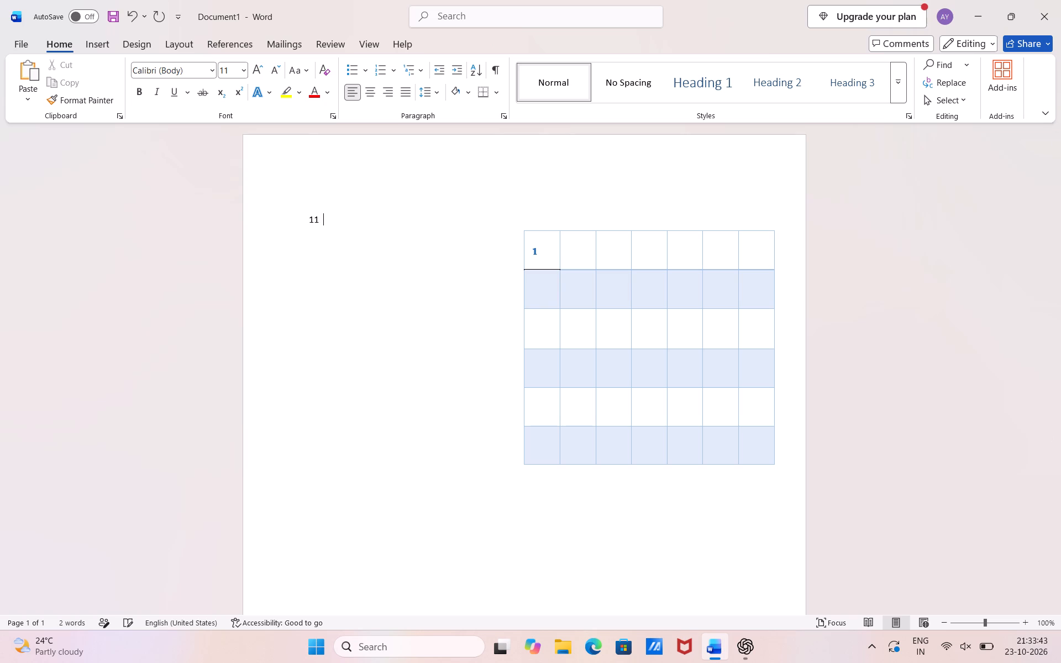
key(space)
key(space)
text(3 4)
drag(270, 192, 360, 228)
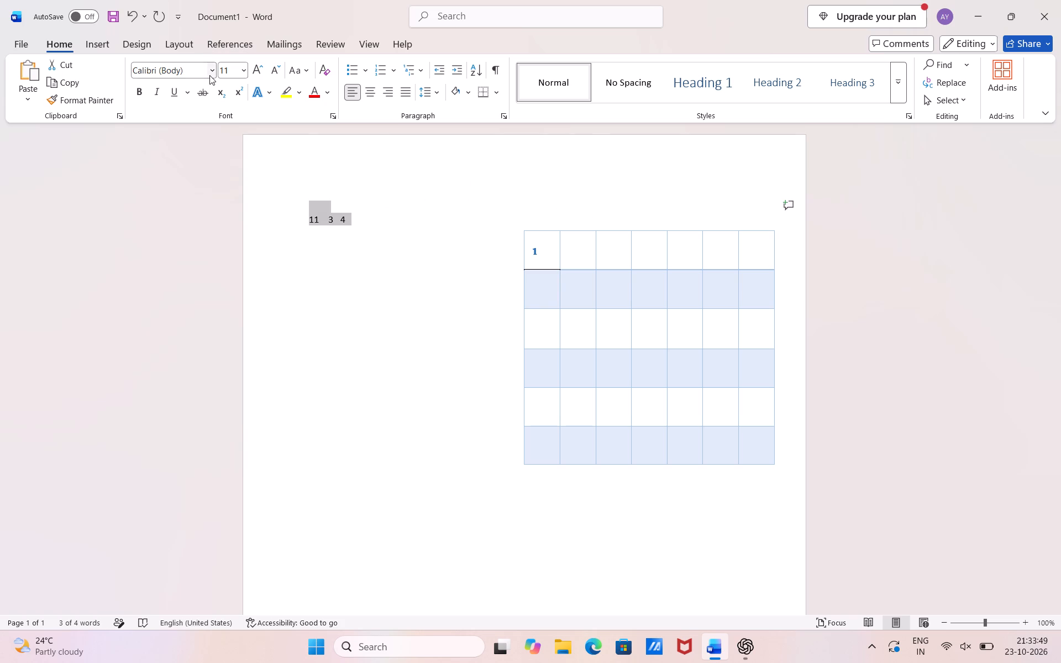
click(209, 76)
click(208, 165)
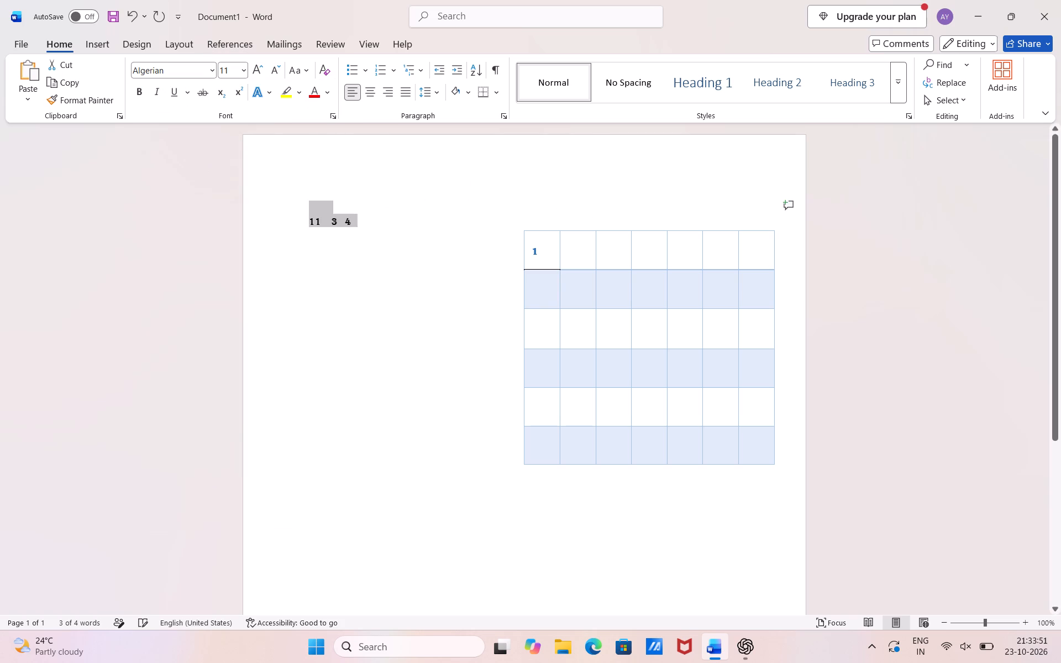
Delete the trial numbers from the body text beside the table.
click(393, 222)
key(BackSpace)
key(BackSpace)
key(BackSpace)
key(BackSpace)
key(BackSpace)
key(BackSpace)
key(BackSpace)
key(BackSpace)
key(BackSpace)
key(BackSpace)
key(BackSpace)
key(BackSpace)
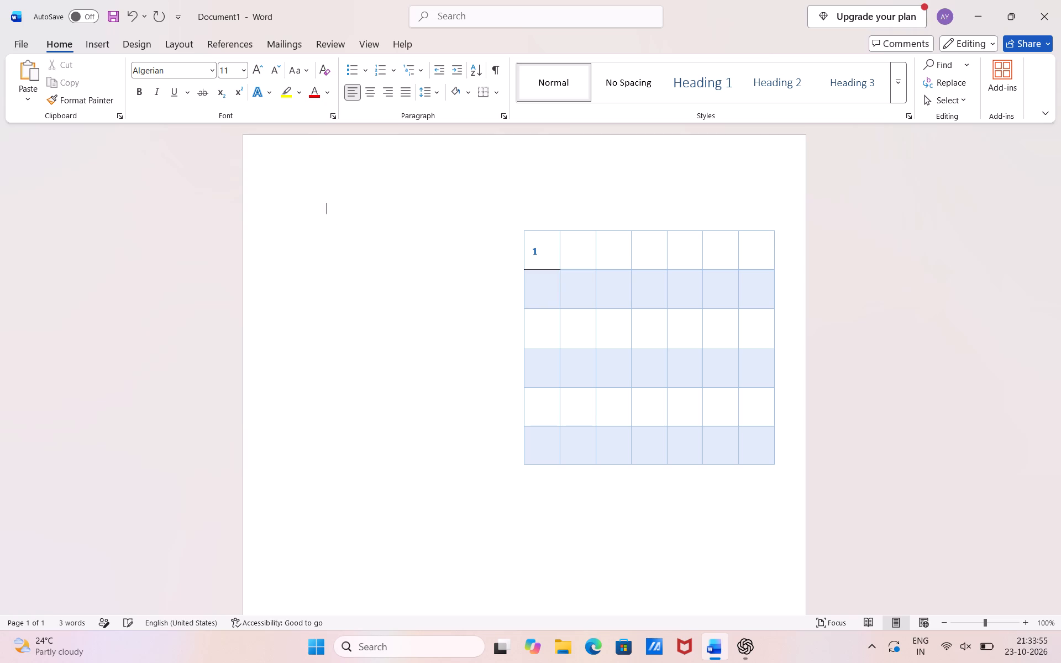
Enter 2, 3 and 4 in the second, third and fourth cells of the table's top row, each on the cell's second line.
click(572, 253)
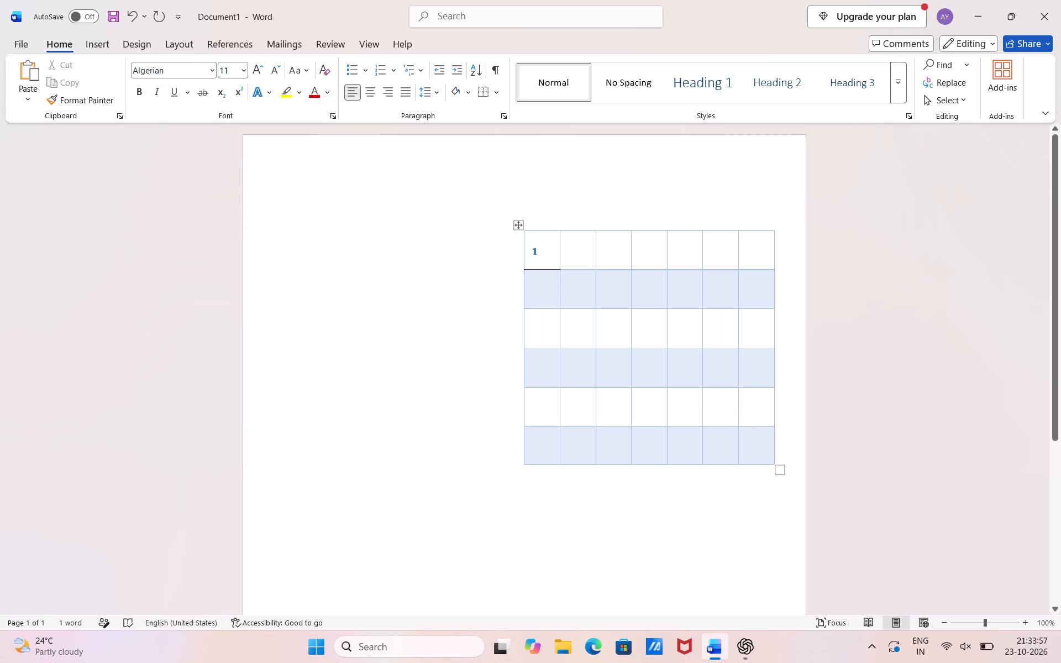
key(2)
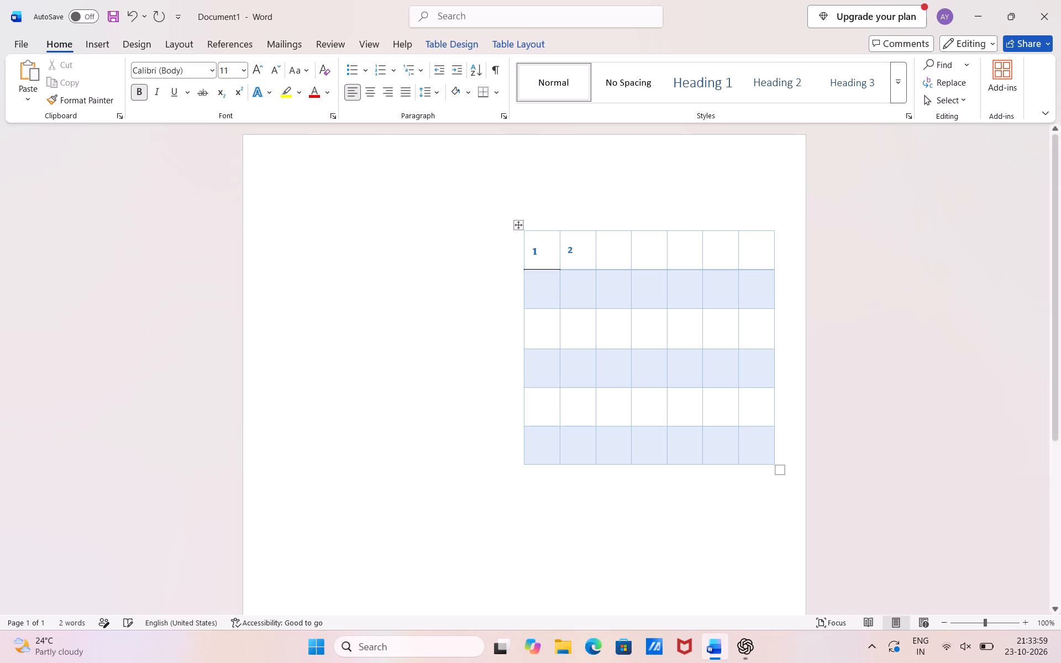
click(610, 251)
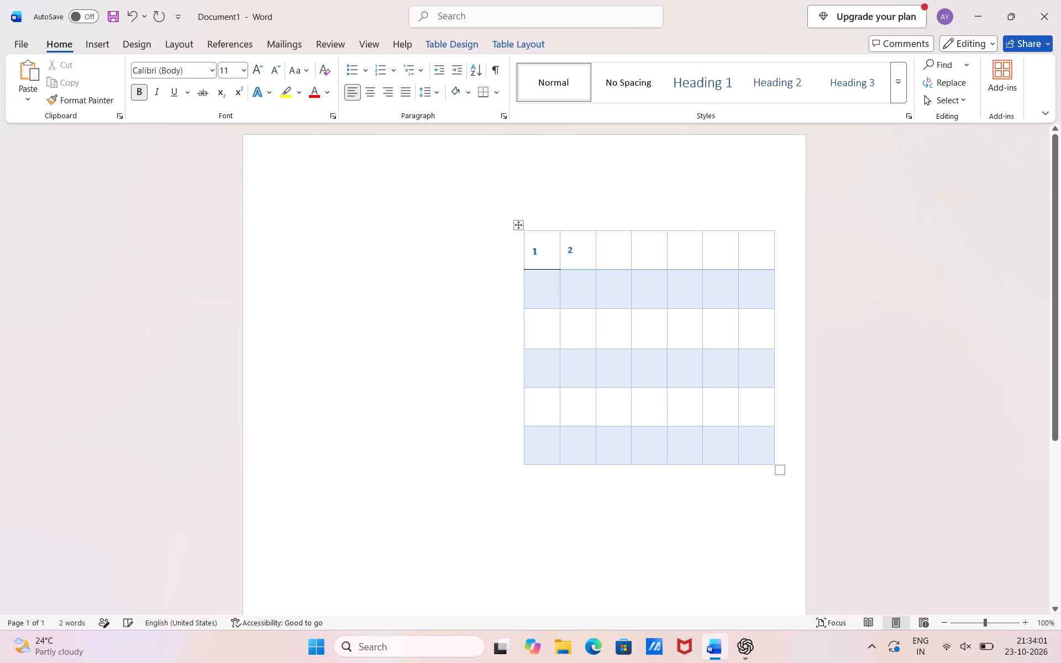
key(Return)
key(3)
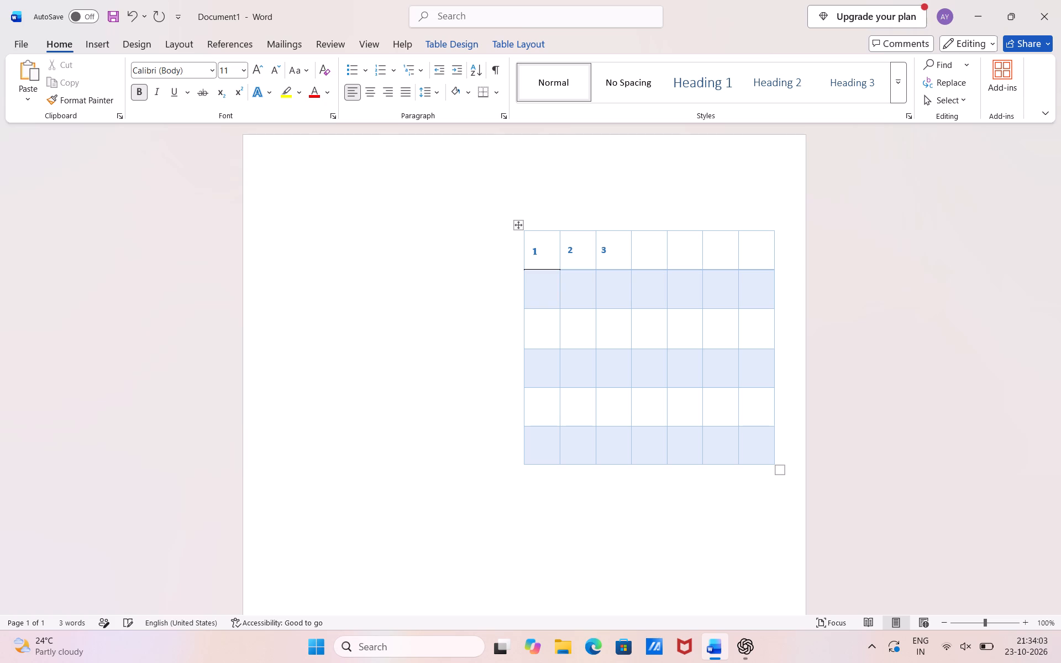
click(648, 250)
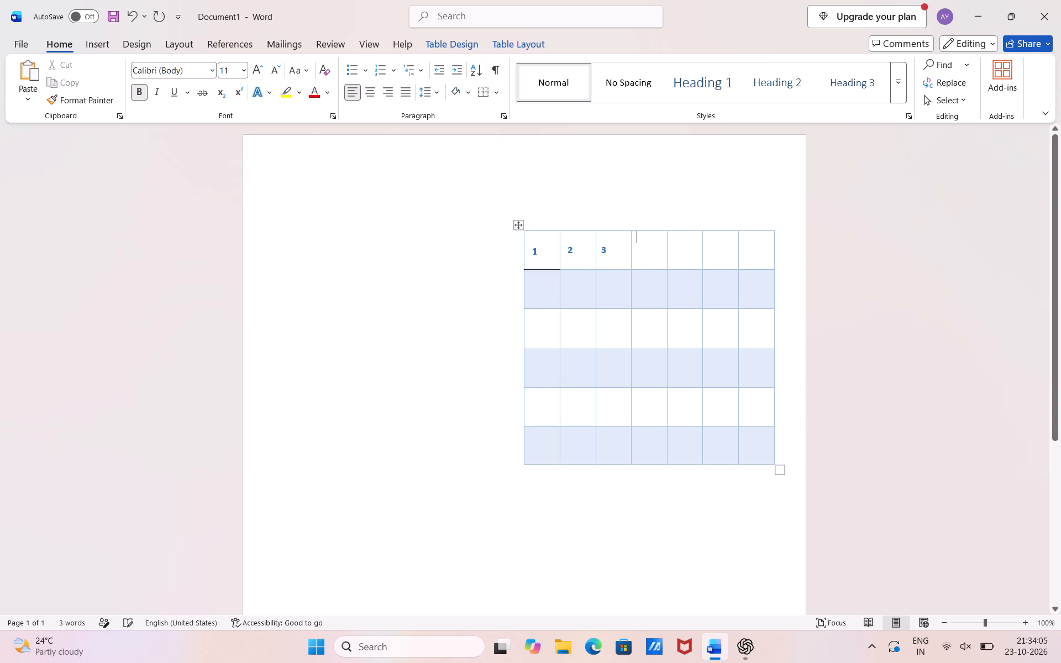
key(Return)
key(4)
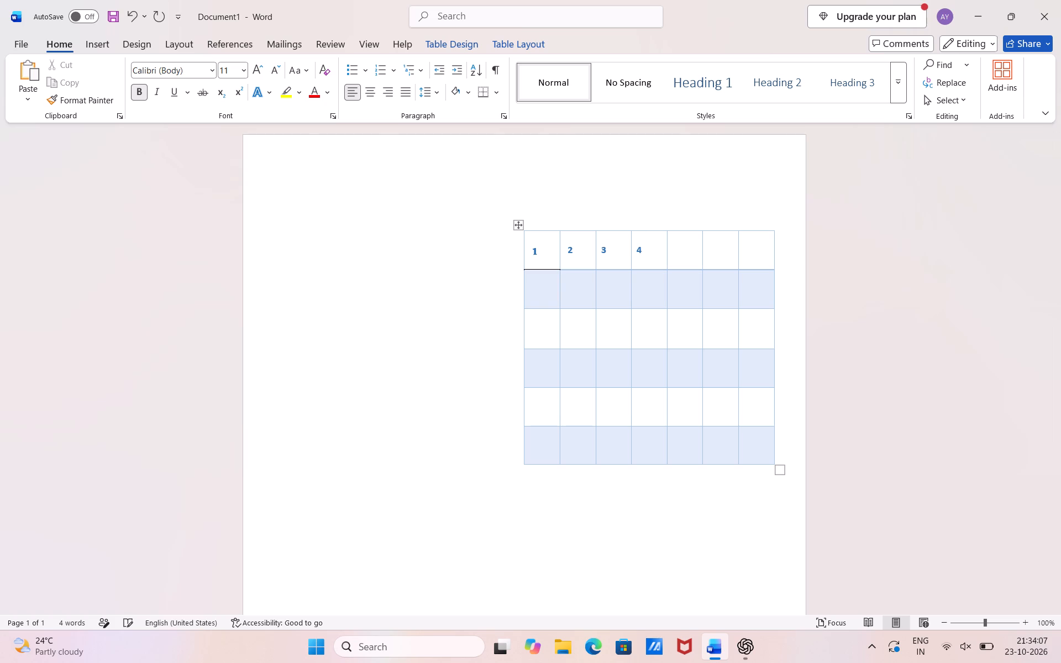
Apply the Algerian font to the whole table, including the numbers in its top row.
drag(476, 189, 700, 264)
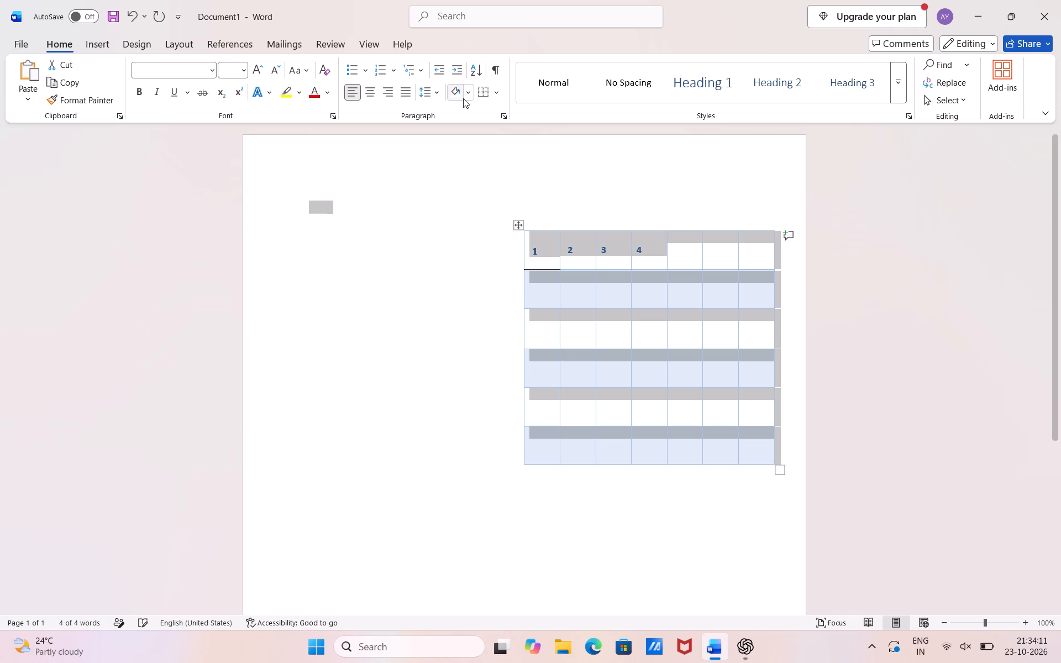
click(206, 75)
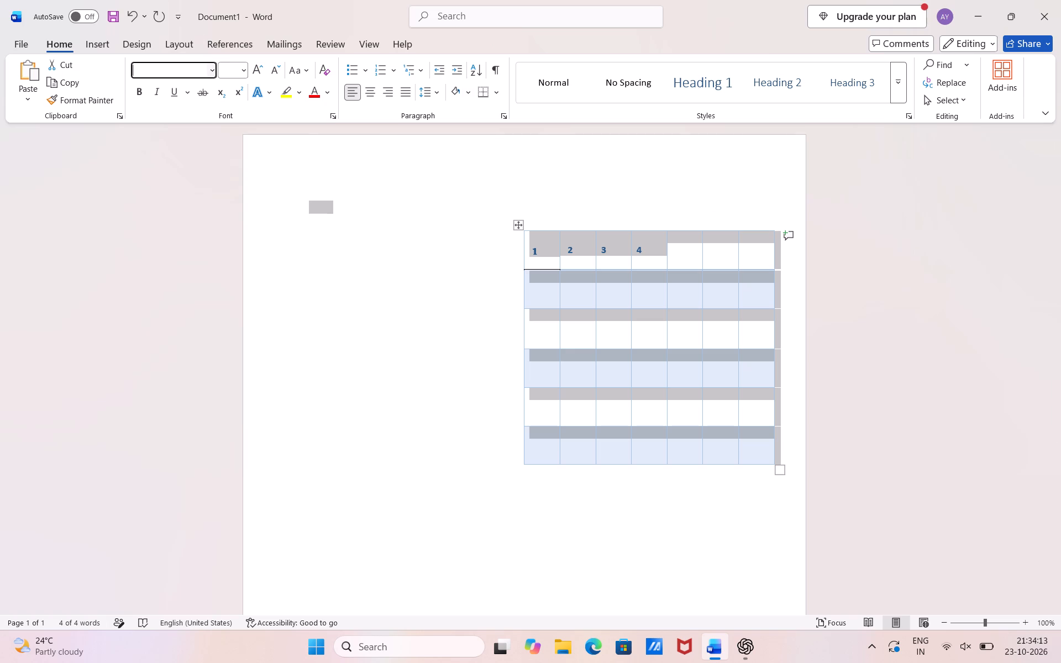
click(211, 73)
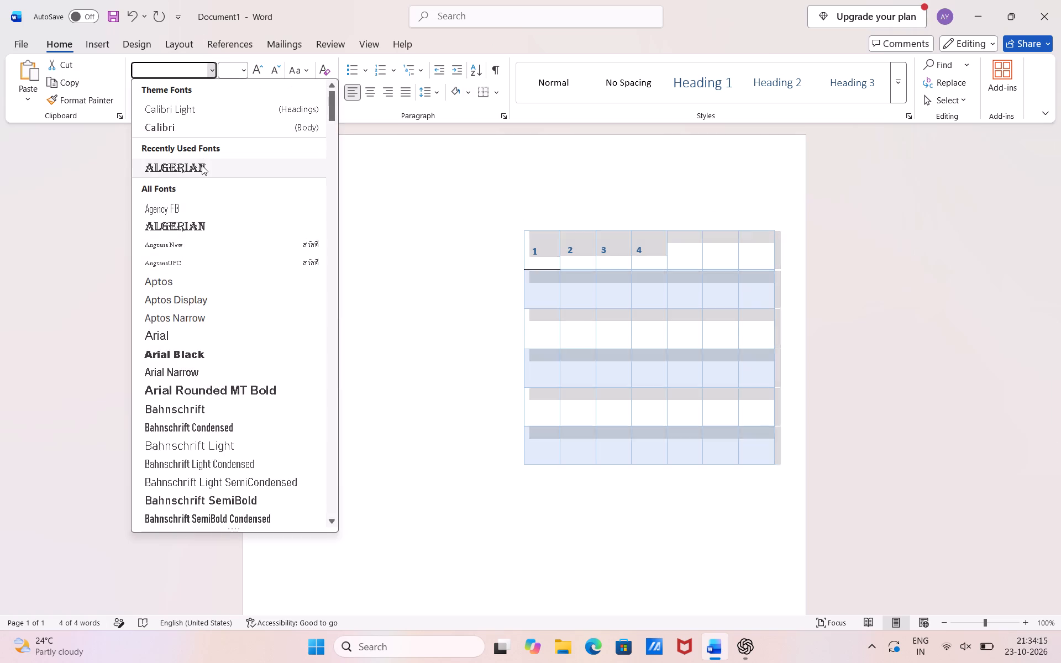
click(202, 165)
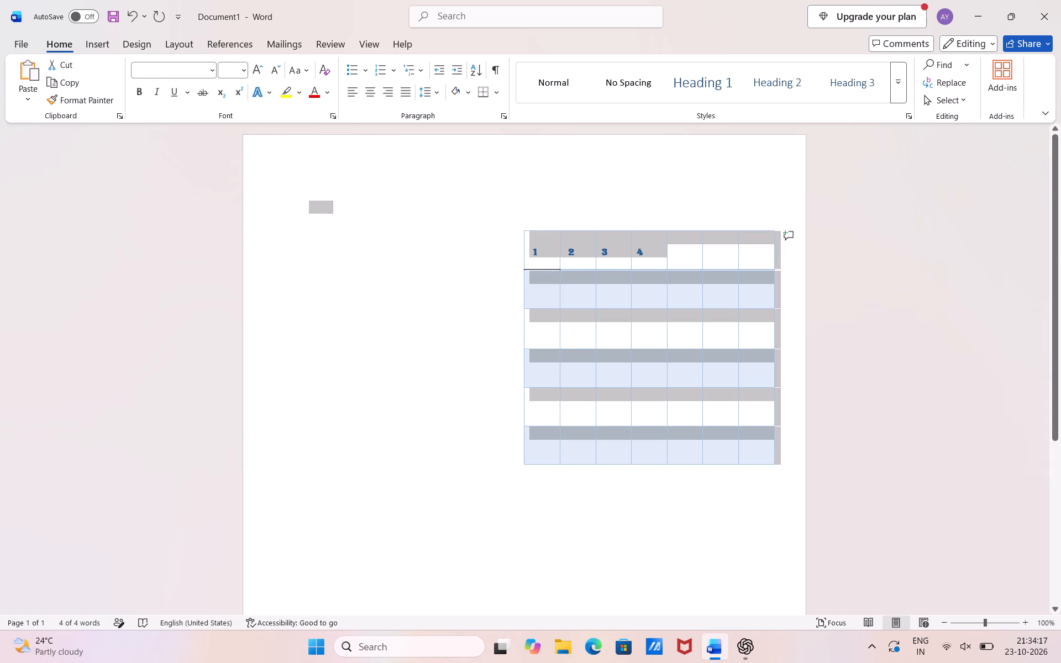
click(313, 236)
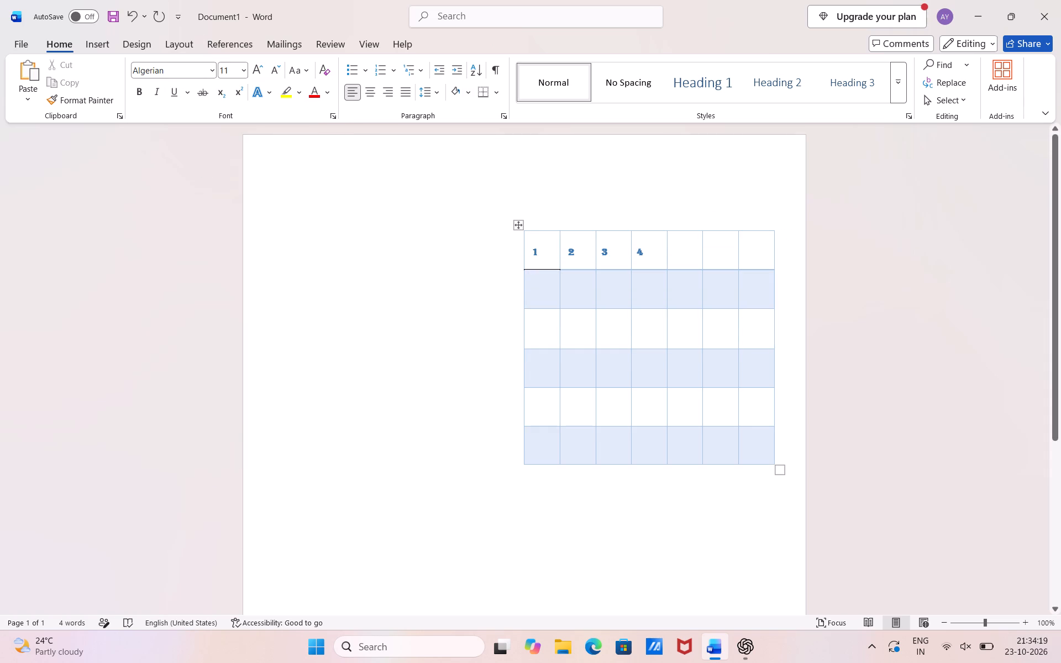
Enter 5, 6 and 7 in the last three cells of the table's top row, each on the cell's second line.
click(676, 250)
key(Return)
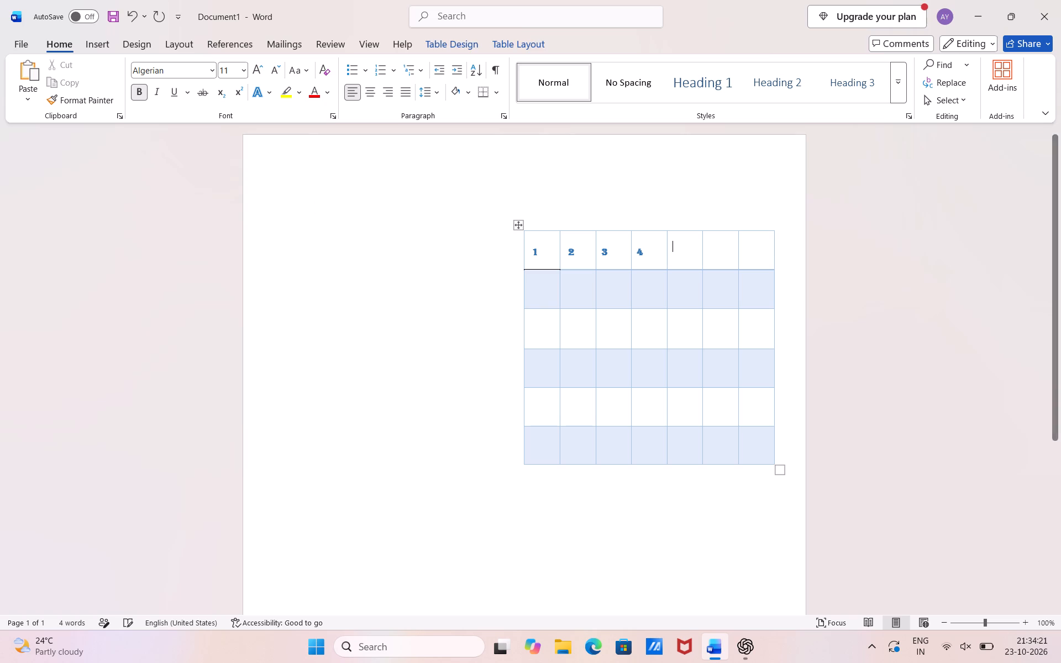
key(5)
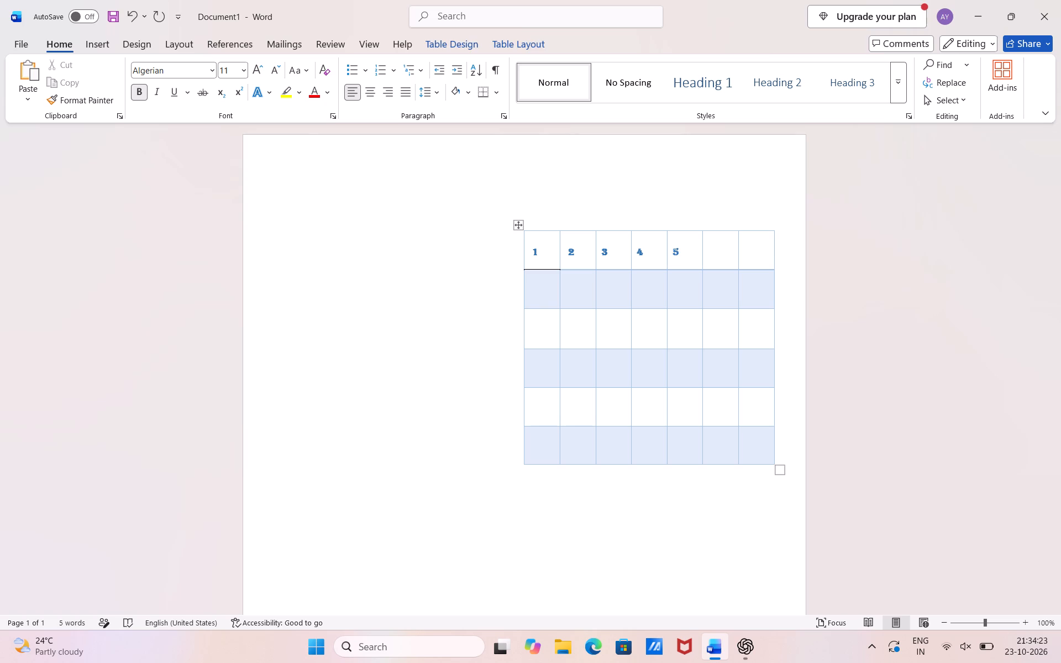
click(716, 254)
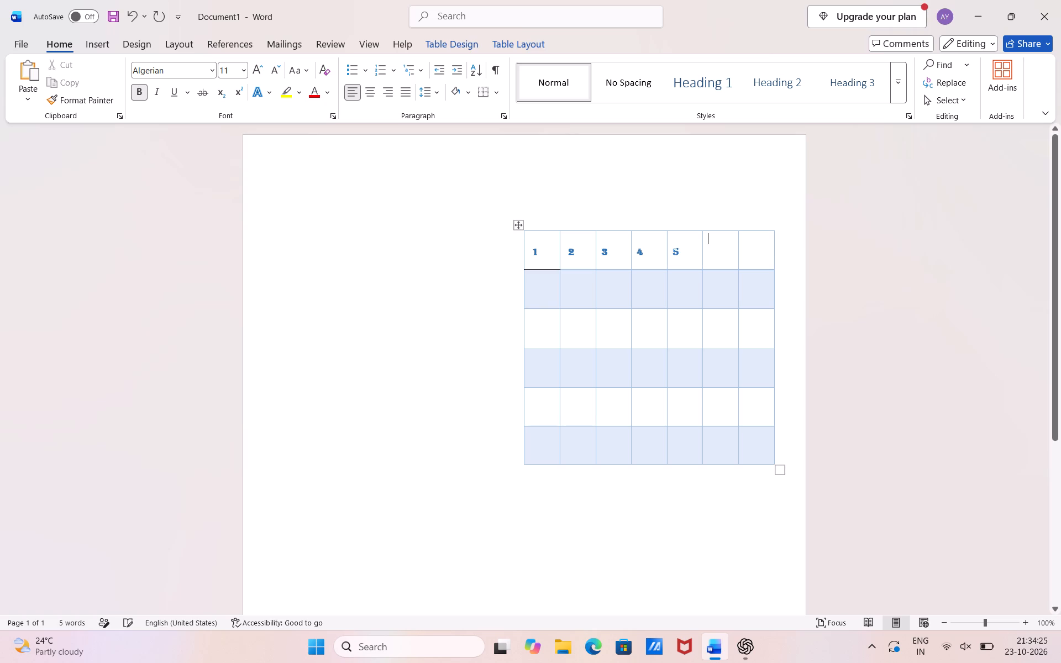
key(Return)
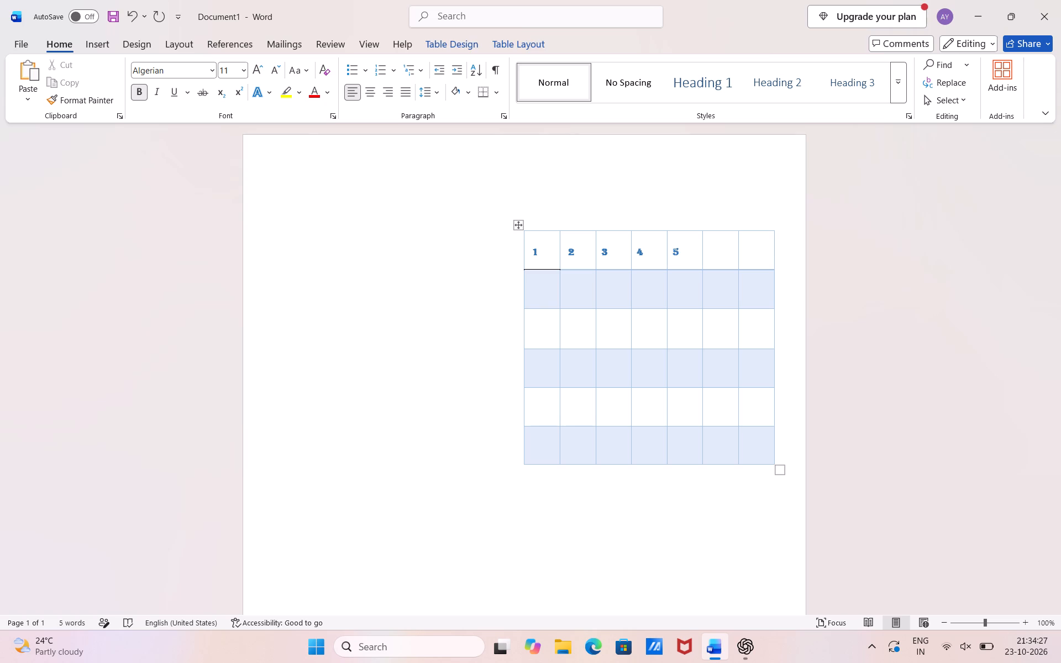
key(6)
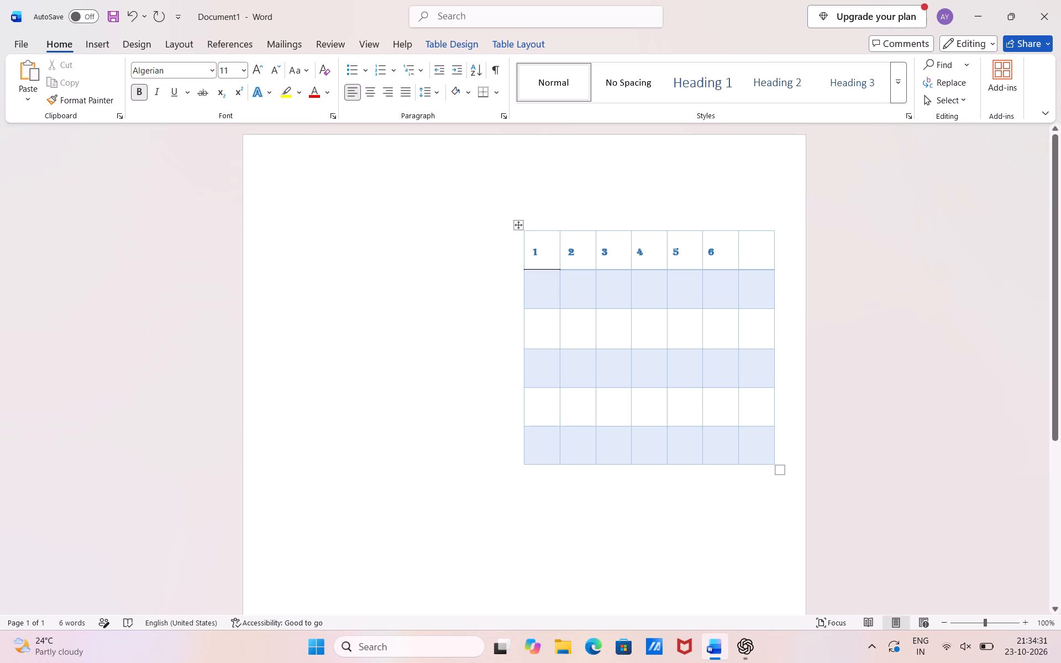
click(755, 250)
key(Return)
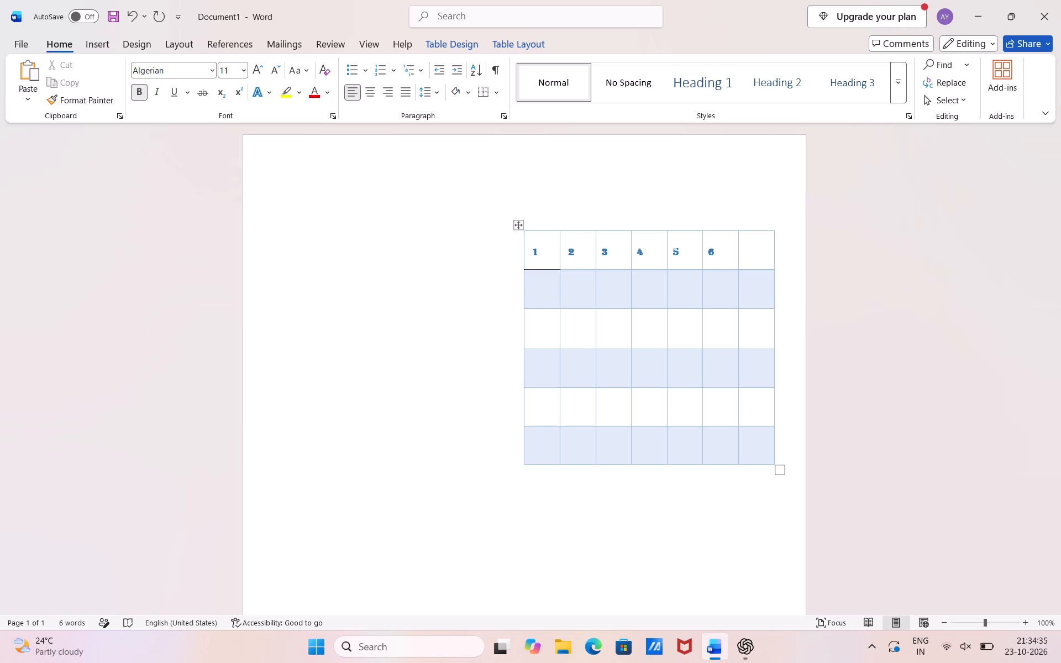
key(7)
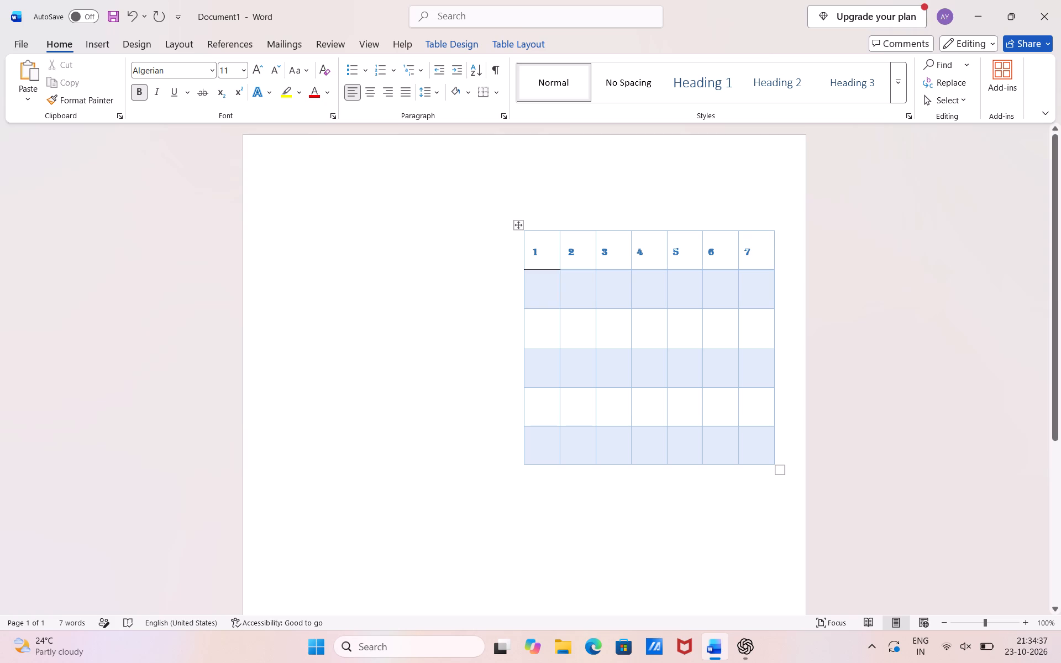
Enter 8, 9, 10 and 11 in the first four cells of the table's second row, each on the cell's second line.
click(536, 288)
key(Return)
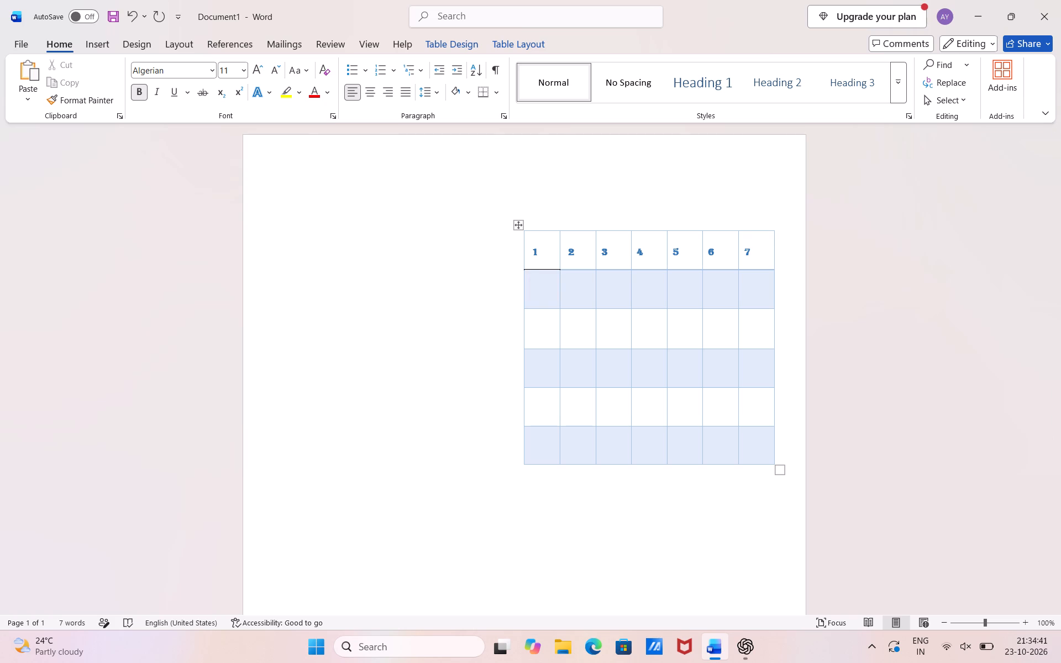
key(8)
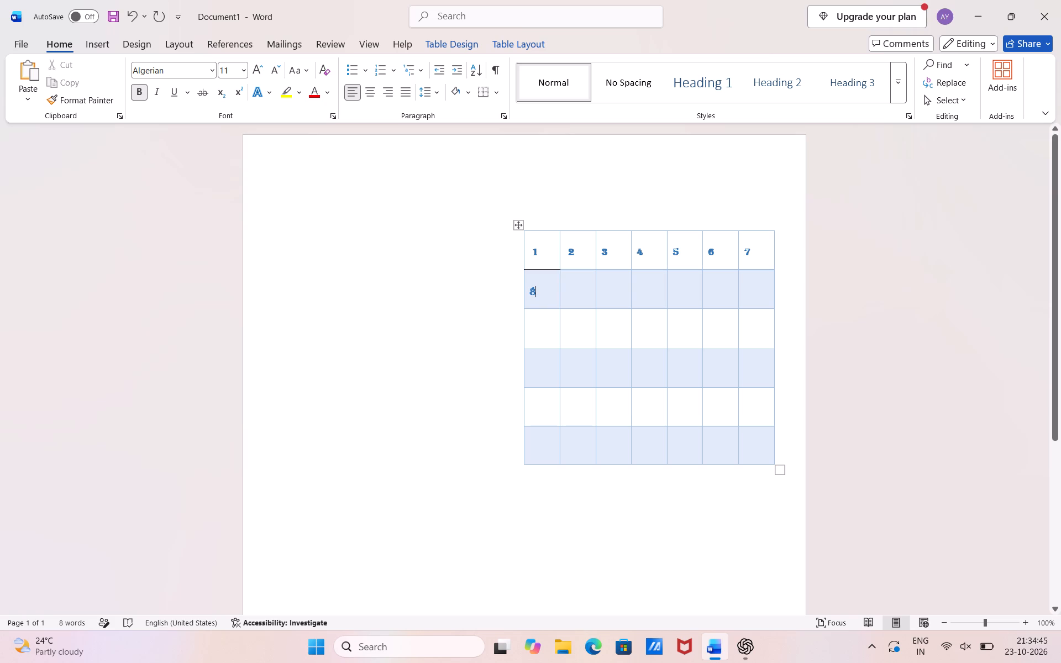
click(570, 286)
key(Return)
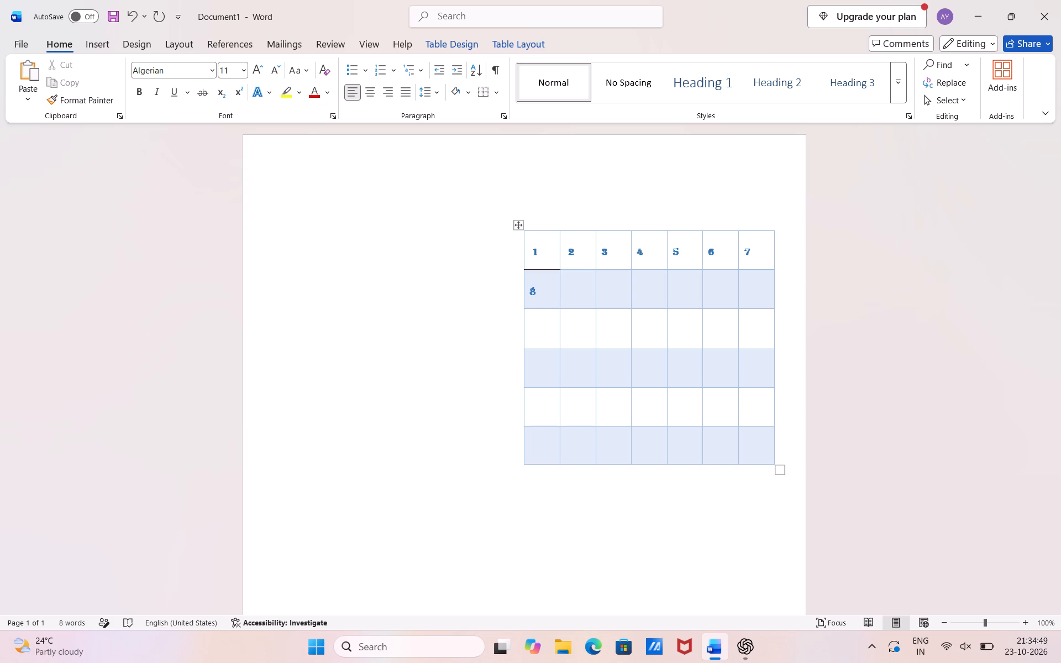
key(9)
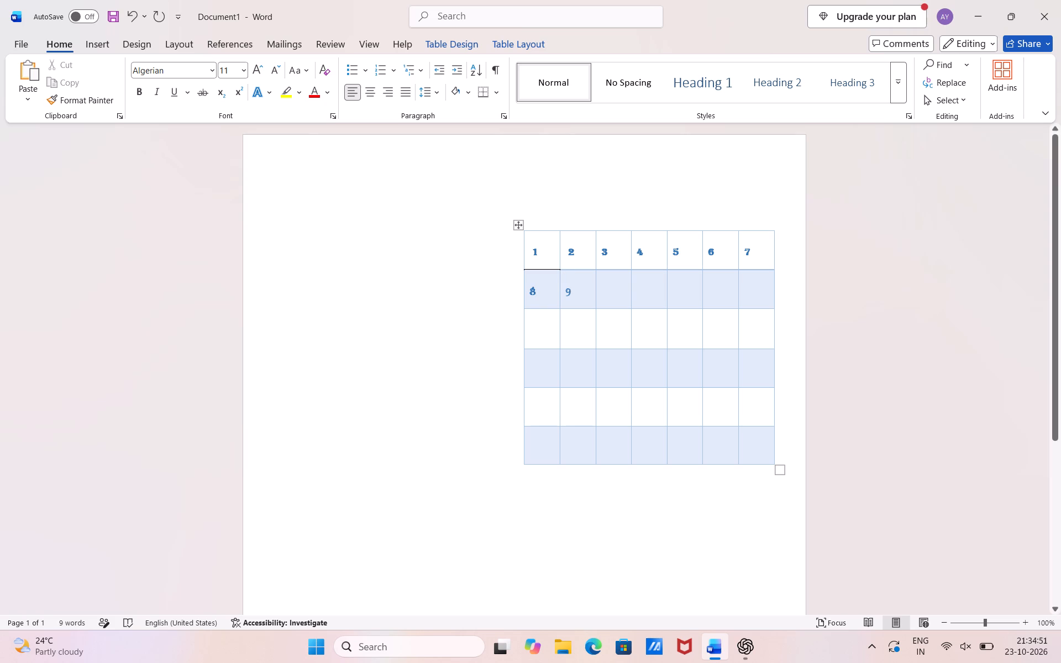
click(607, 290)
key(Return)
text(10)
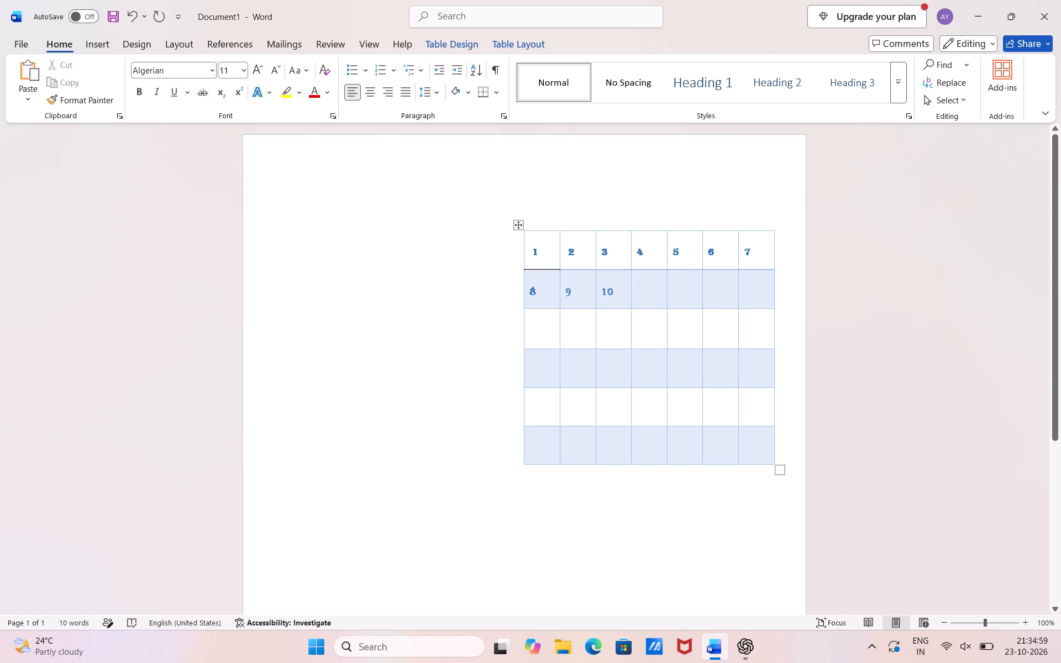
click(642, 289)
key(Return)
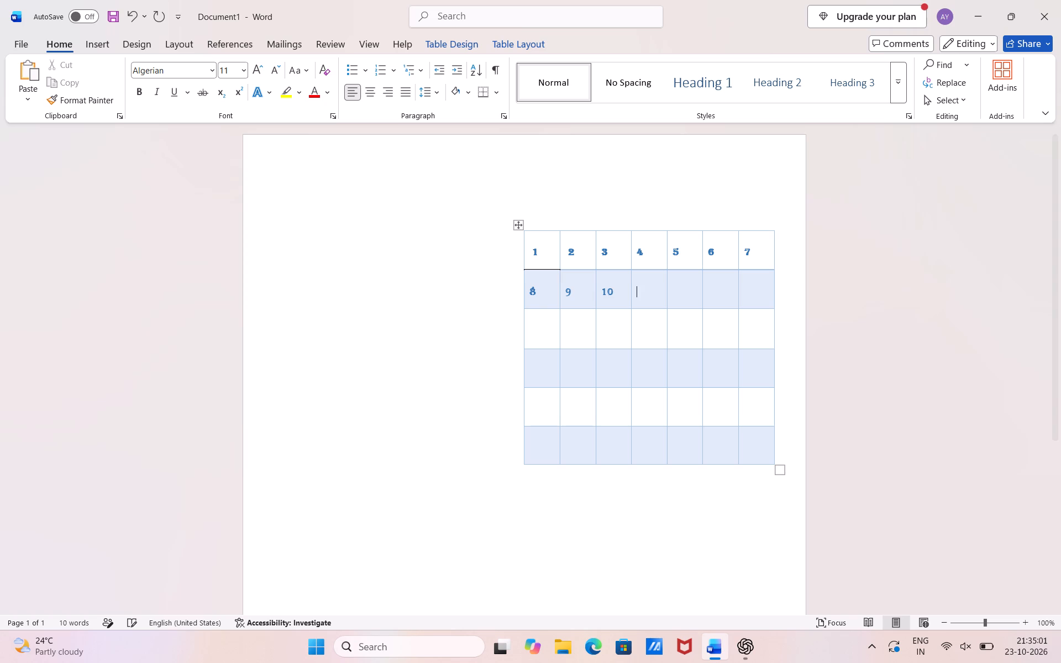
text(11)
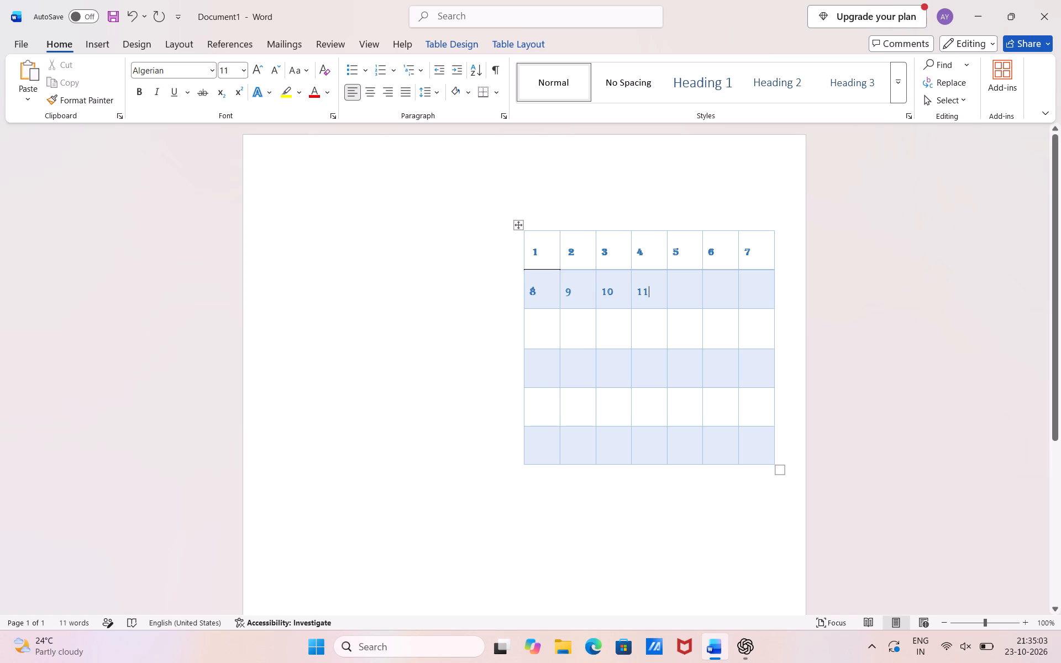
Enter 12, 13 and 14 in the last three cells of the table's second row, each on the cell's second line.
click(677, 292)
key(Return)
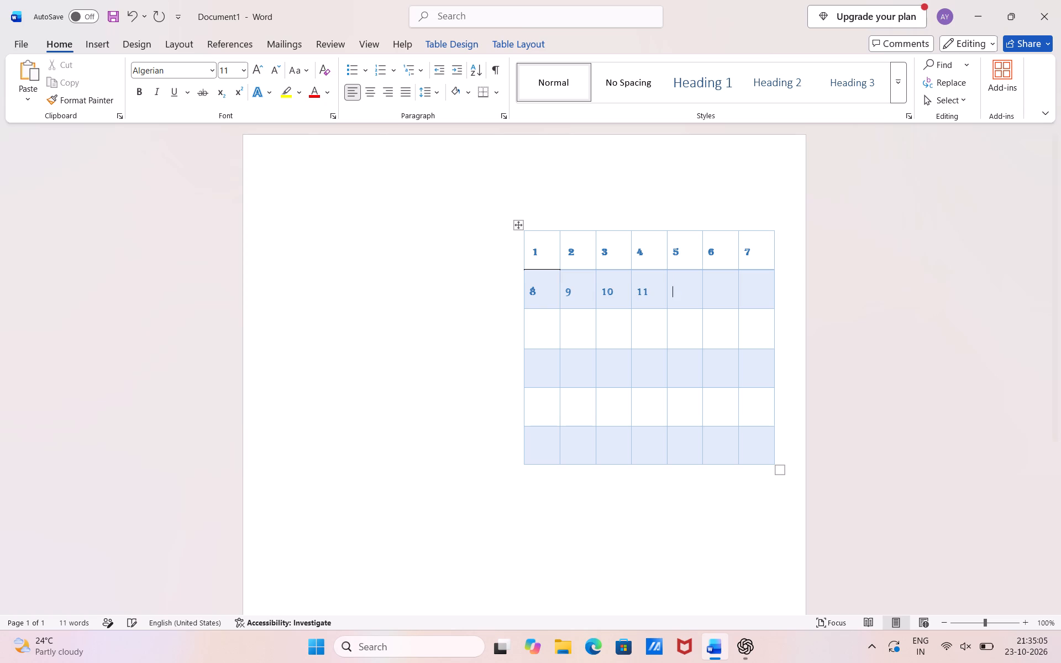
text(12)
click(717, 292)
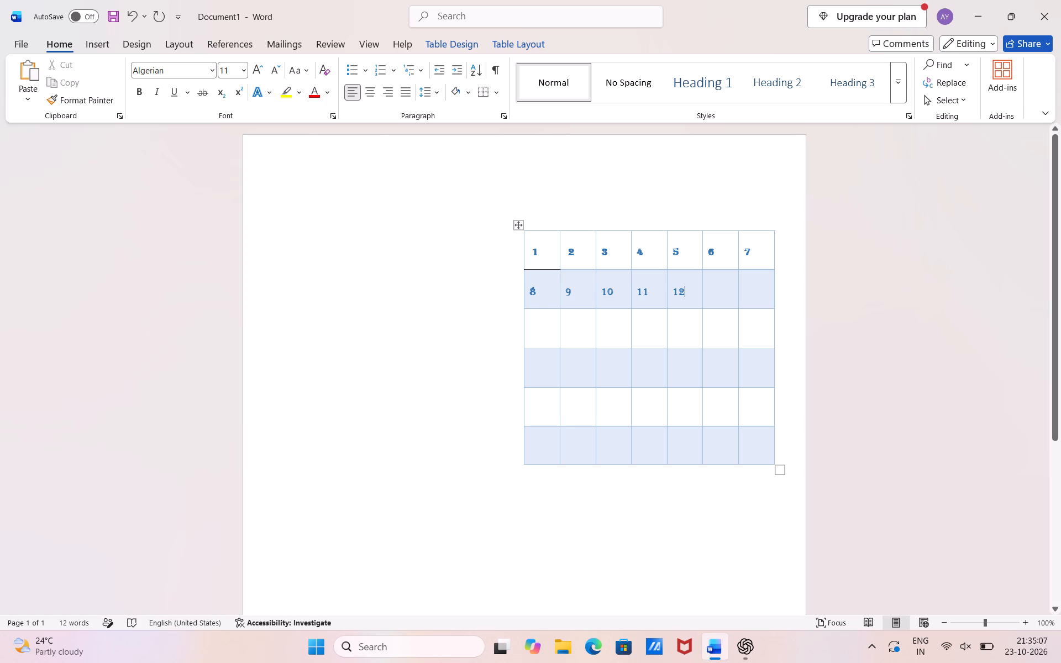
key(Return)
text(13)
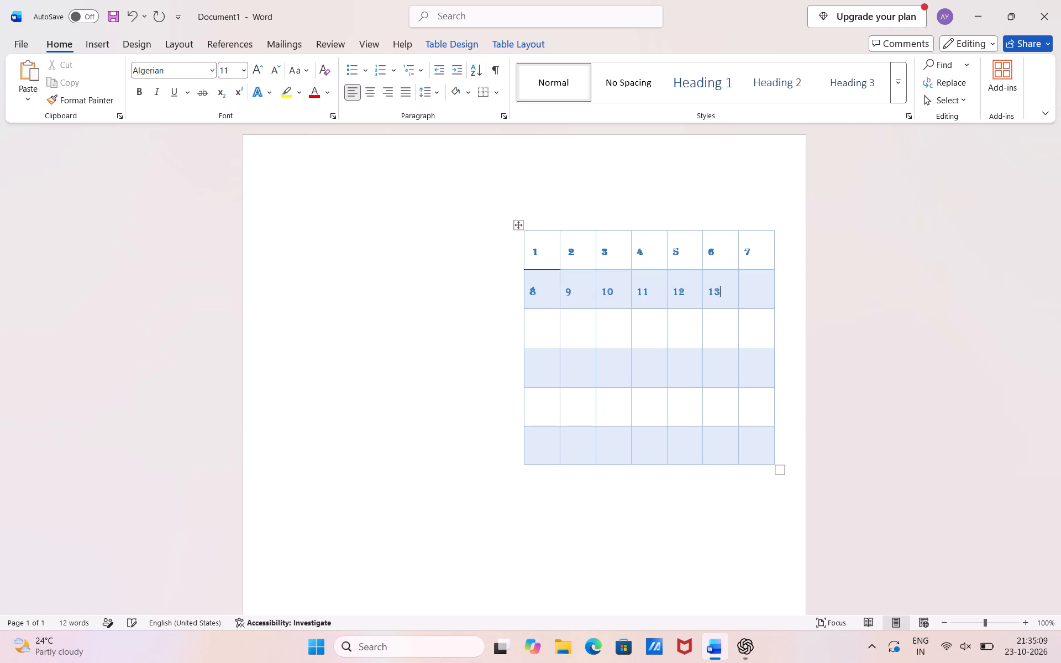
click(747, 289)
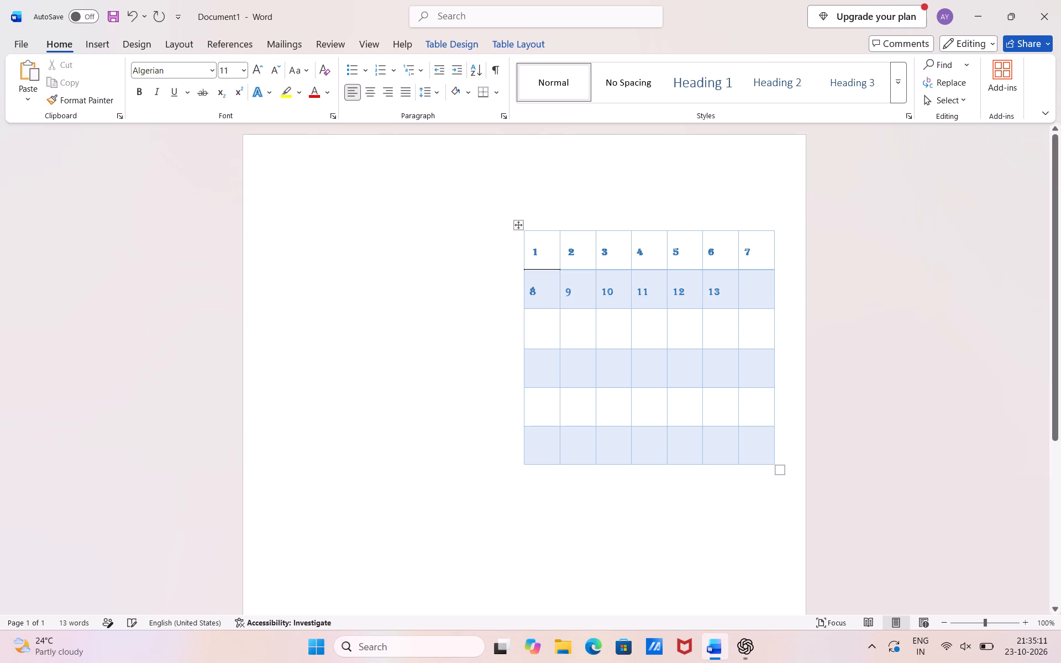
key(Return)
text(14)
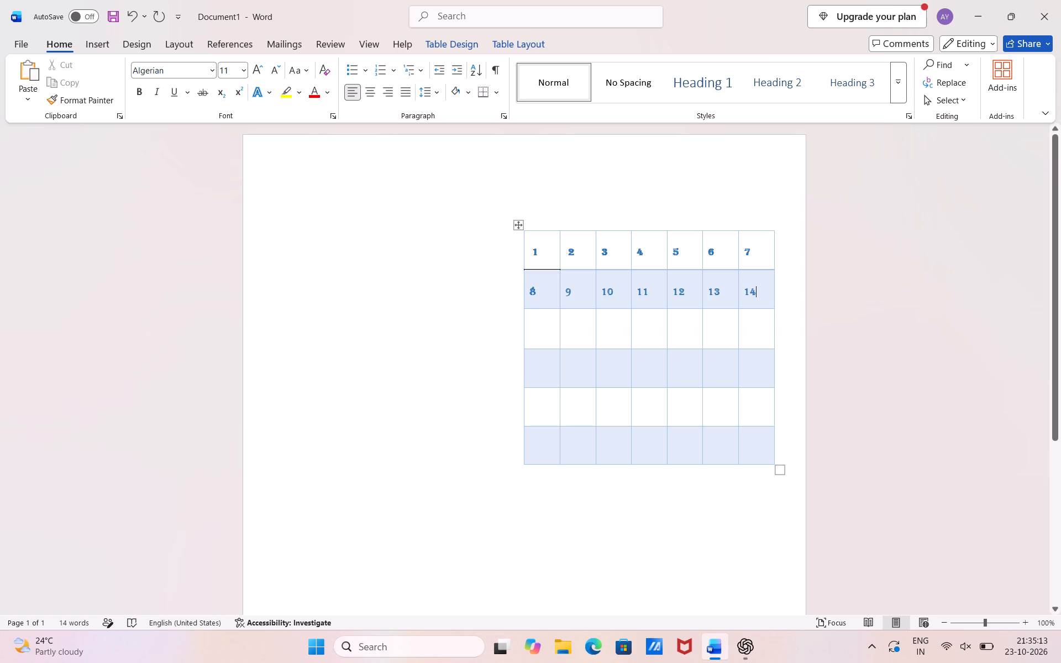
Enter 15, 16, 17 and 18 in the first four cells of the table's third row, each on the cell's second line.
click(542, 331)
key(Return)
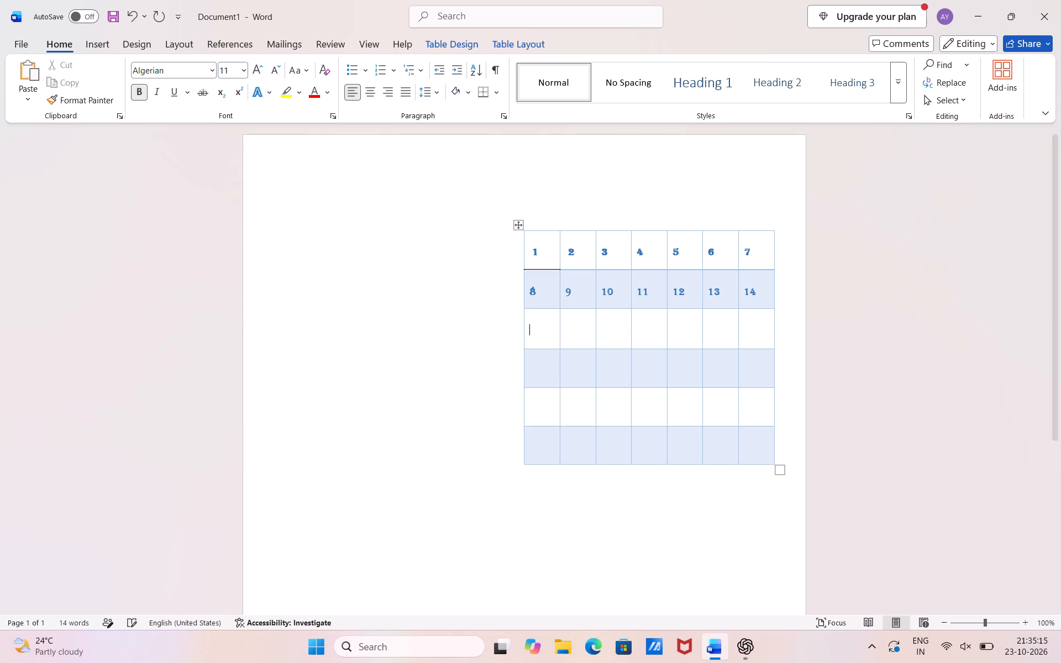
text(15)
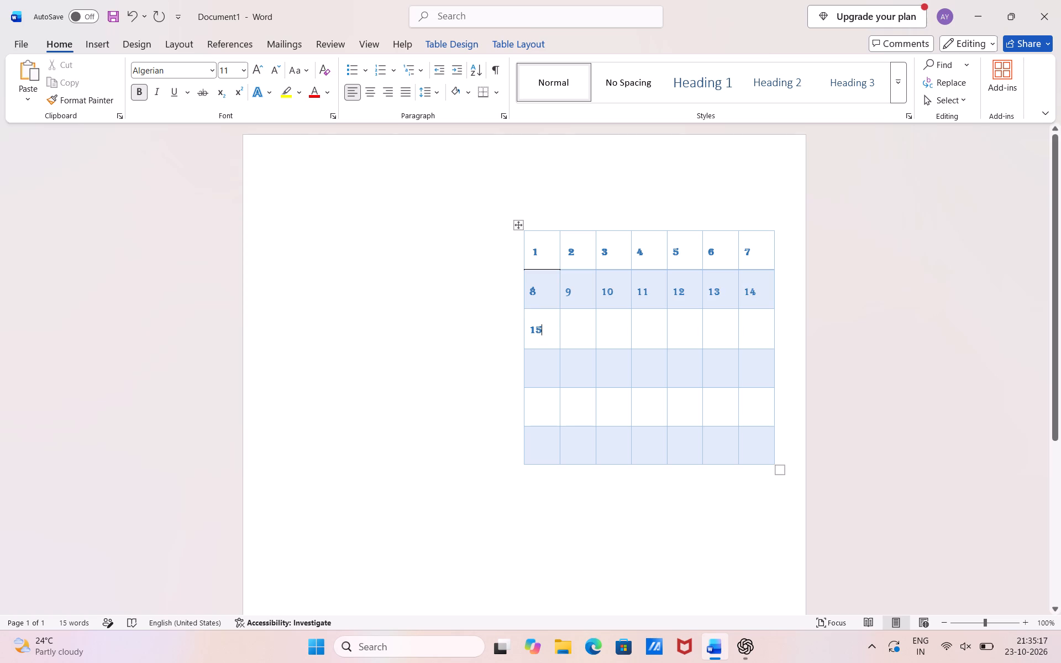
click(568, 330)
key(Return)
text(15)
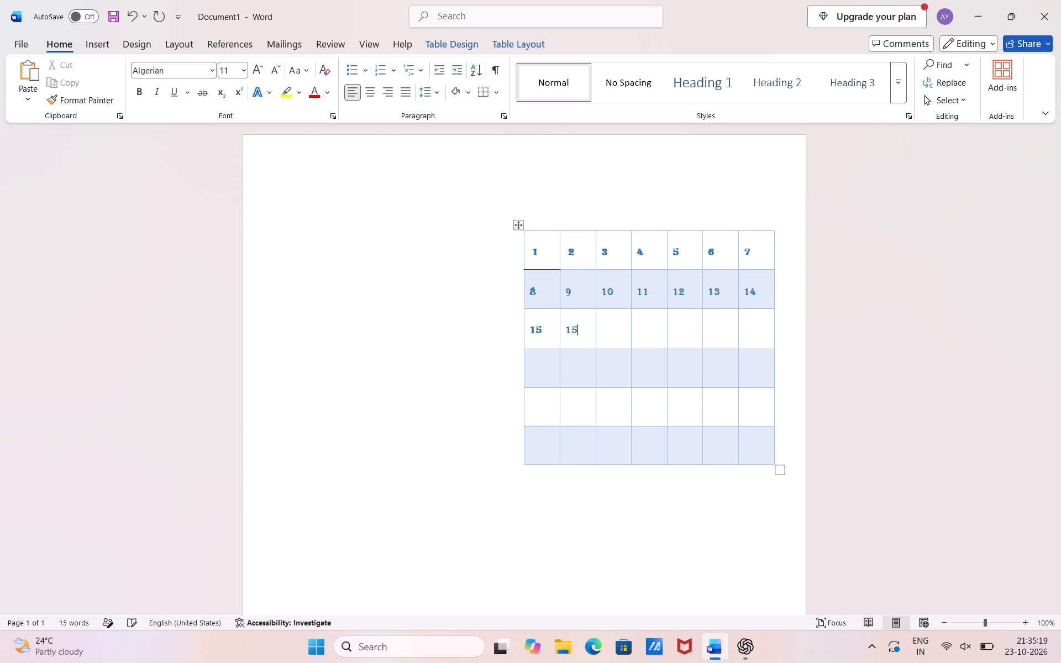
key(BackSpace)
key(6)
click(607, 328)
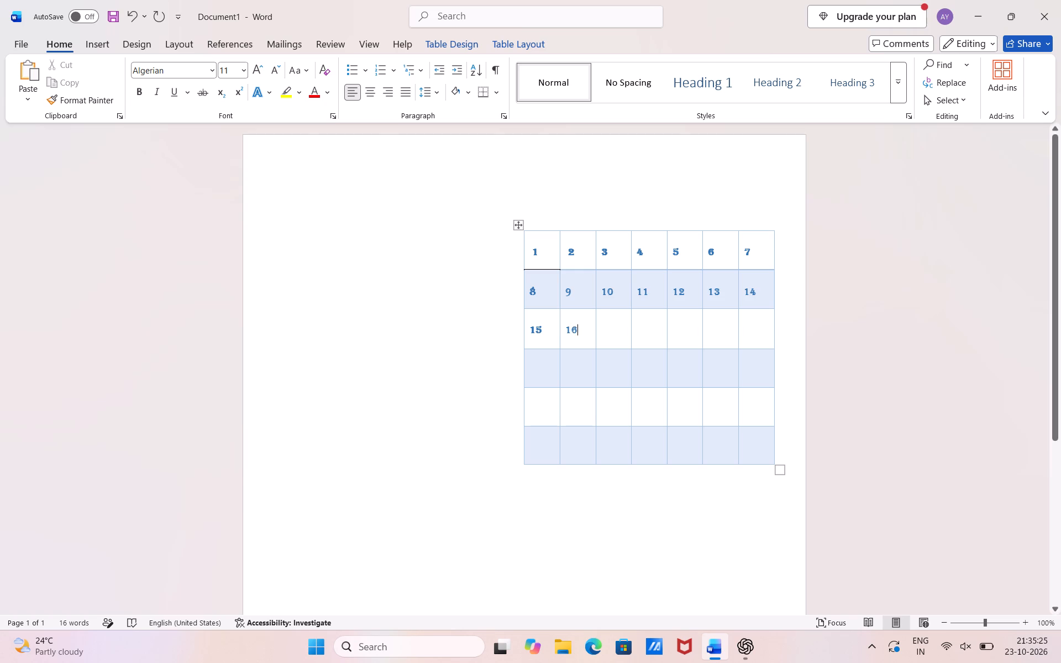
key(Return)
text(17)
click(642, 338)
key(Return)
text(18)
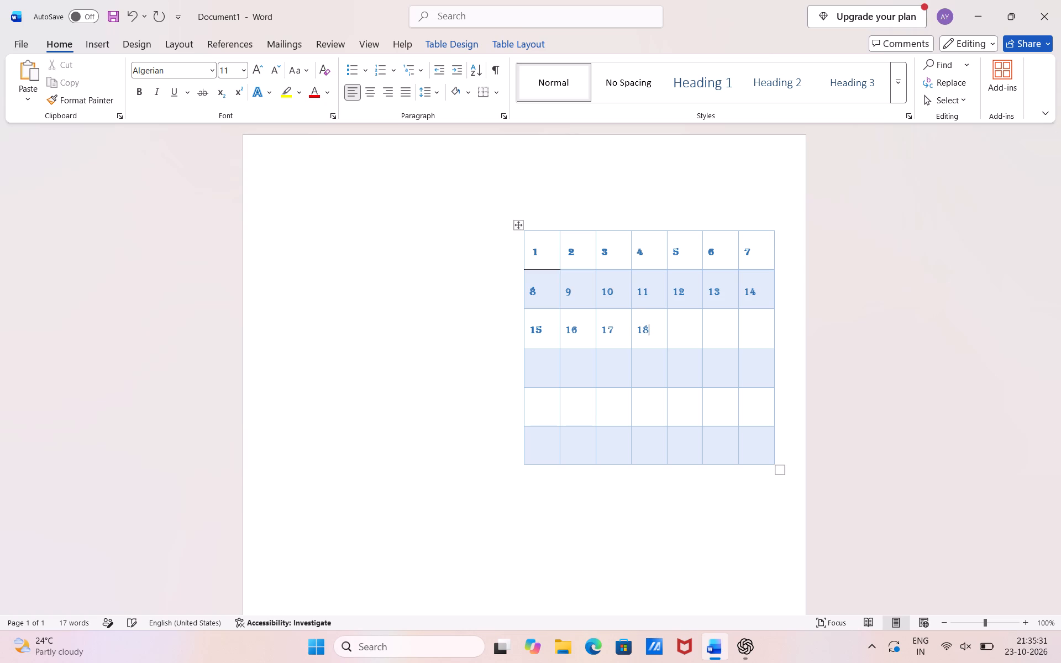
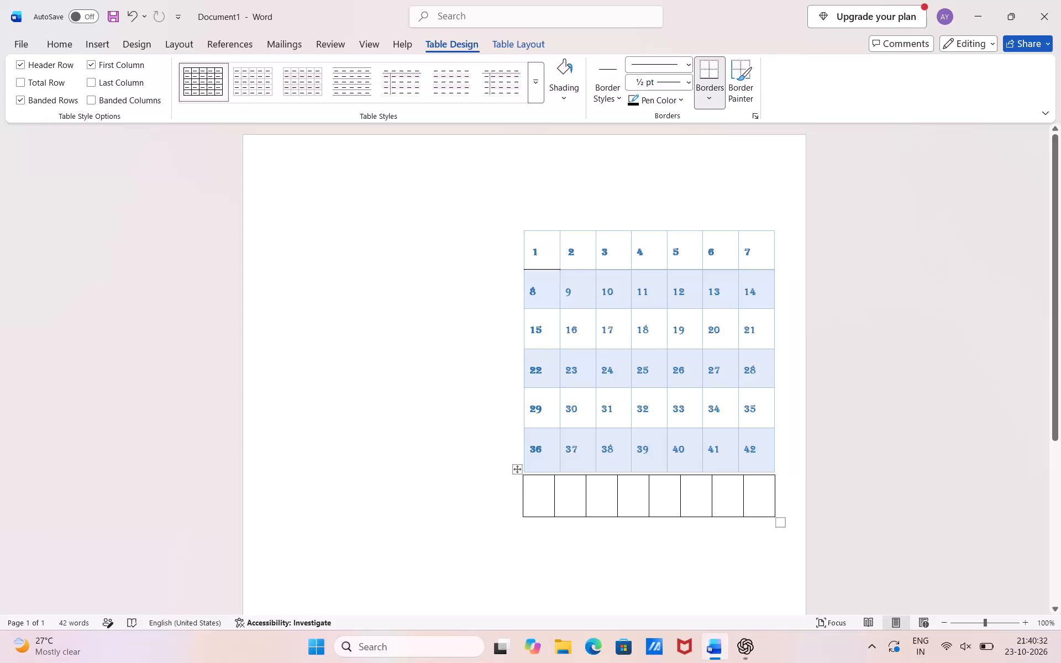
Start a second line in the first cell of the empty one-row table below the numbered grid.
click(529, 536)
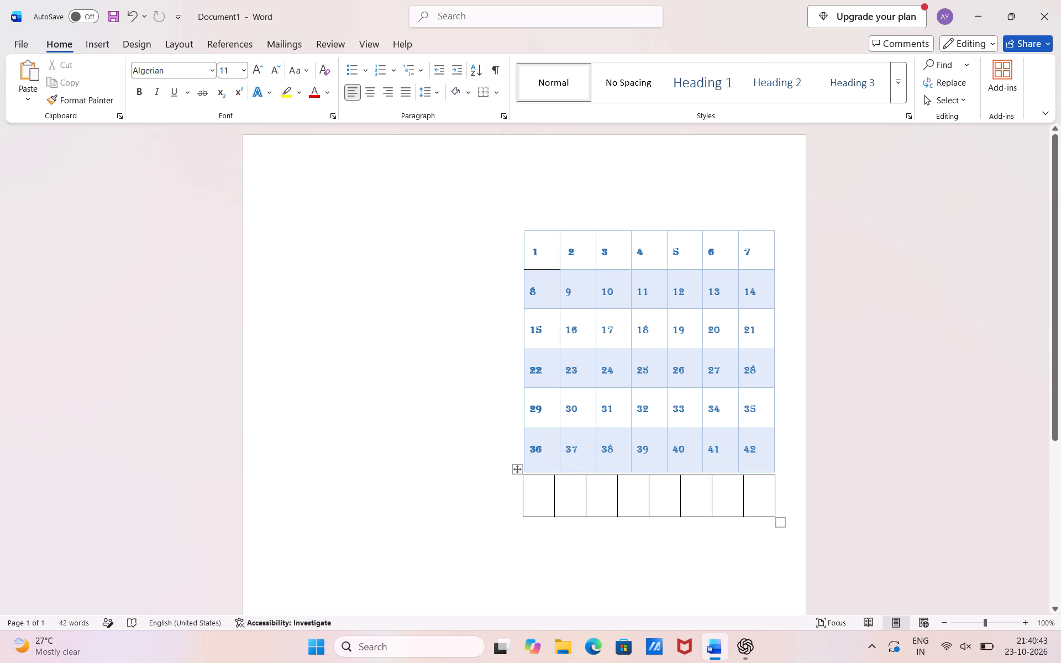
click(532, 494)
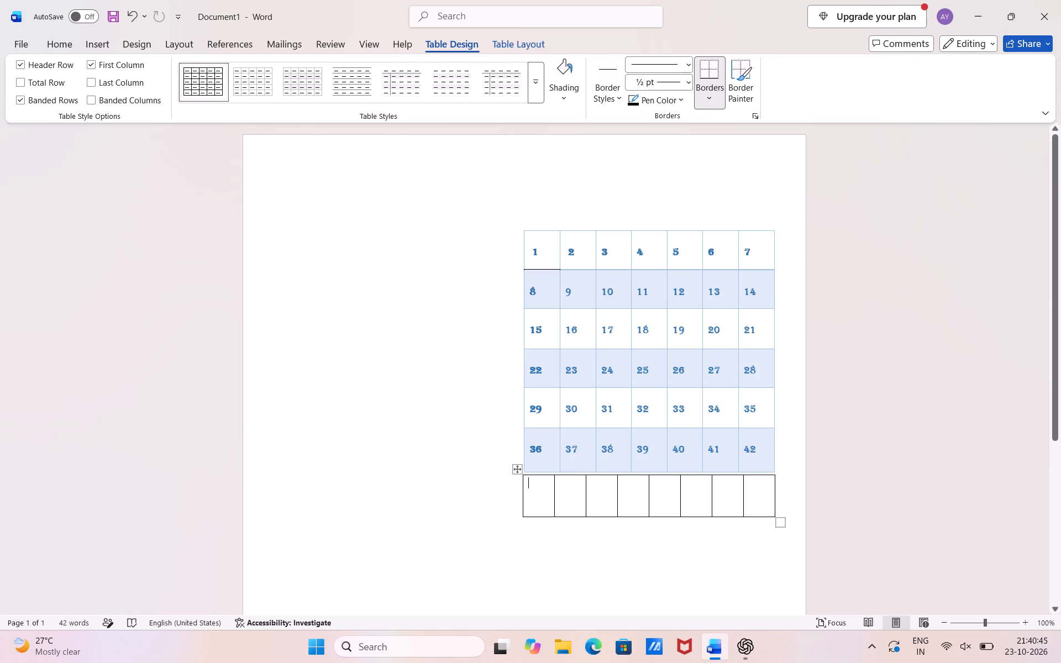
key(Return)
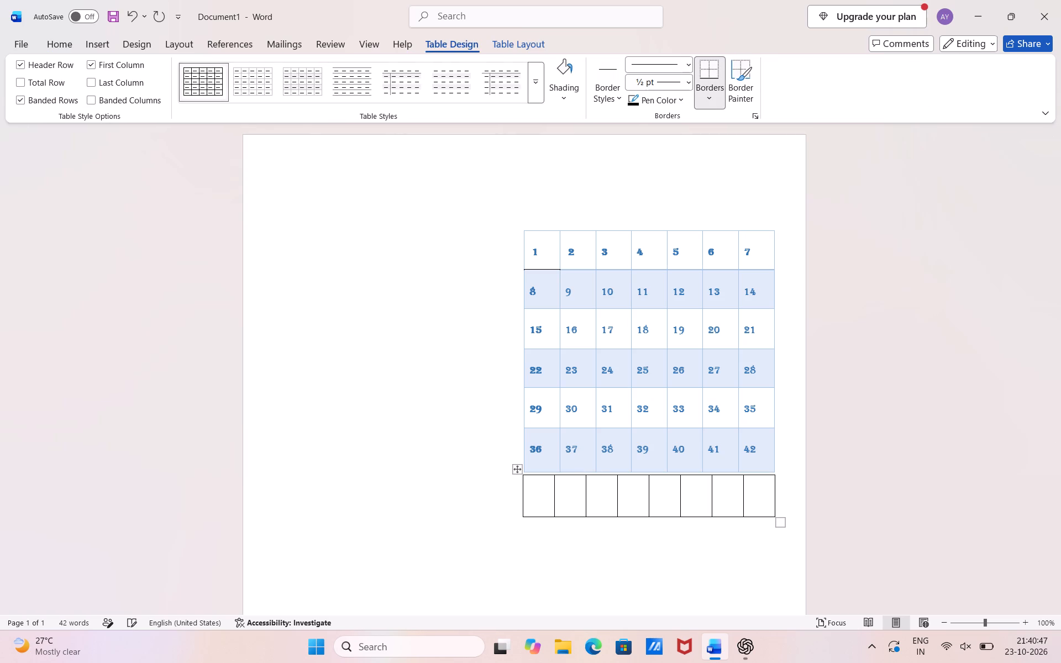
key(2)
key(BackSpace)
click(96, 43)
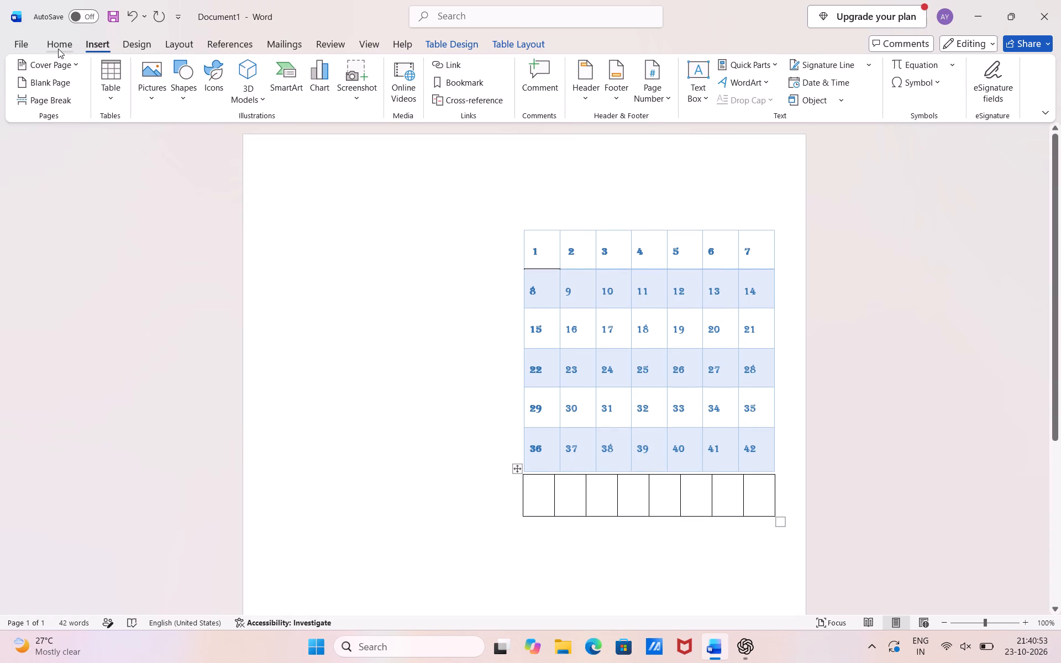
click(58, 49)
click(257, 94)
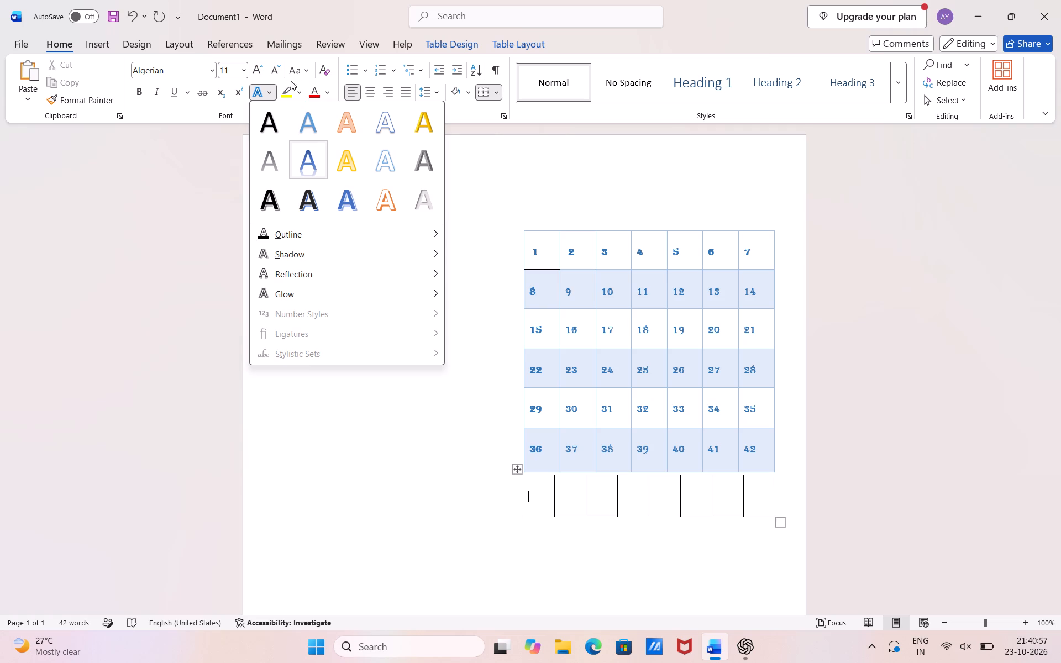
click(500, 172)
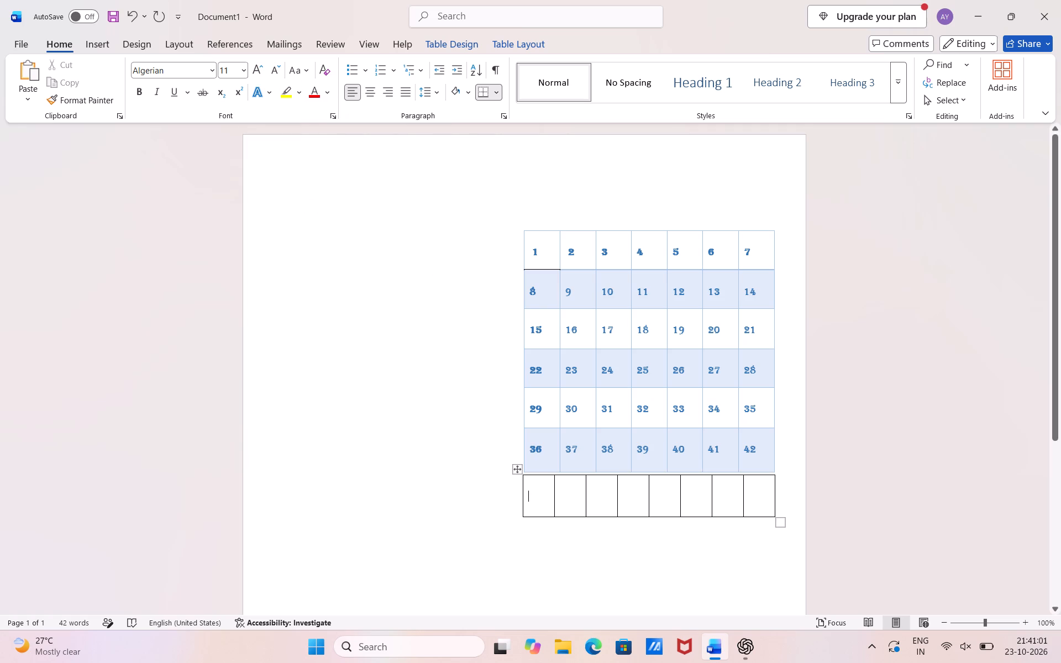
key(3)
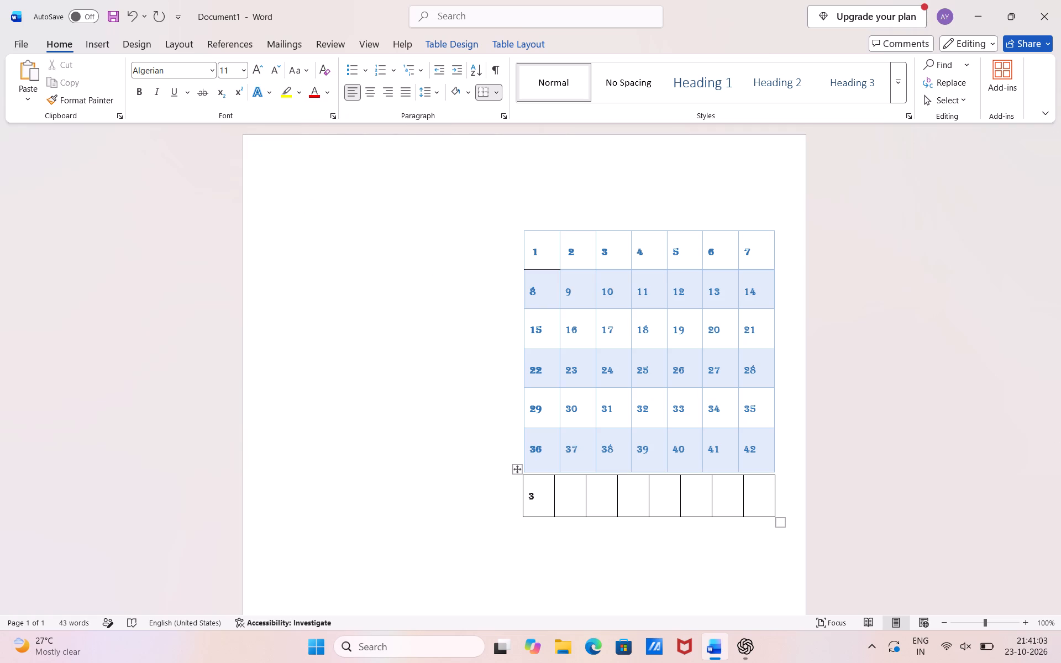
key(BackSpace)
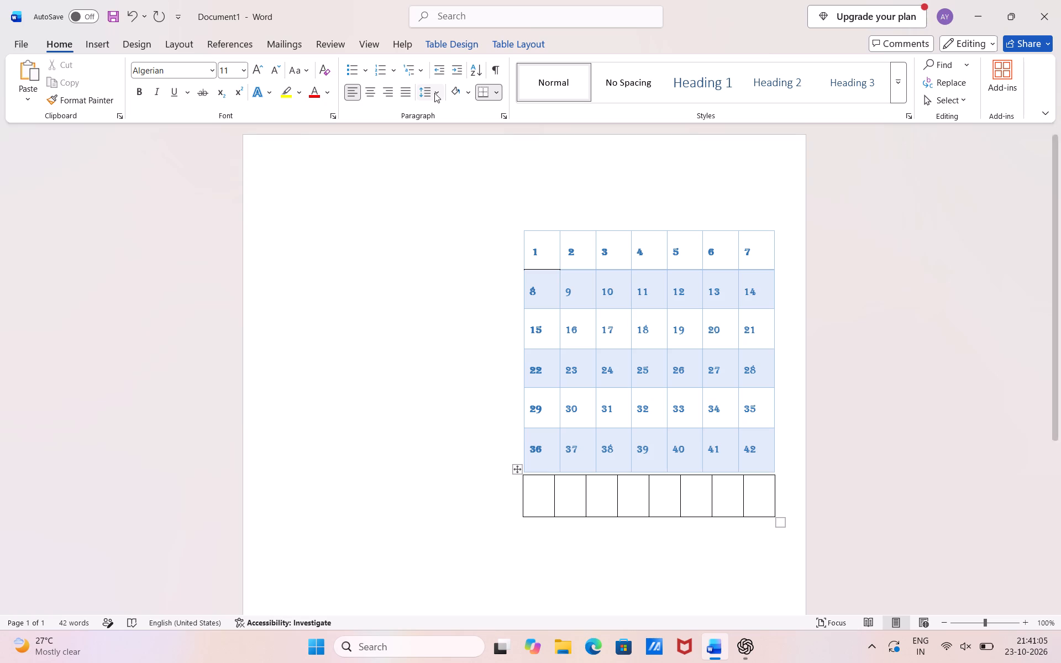
Set the font colour to the standard Blue and enter 43 in the first cell of the one-row table.
click(316, 98)
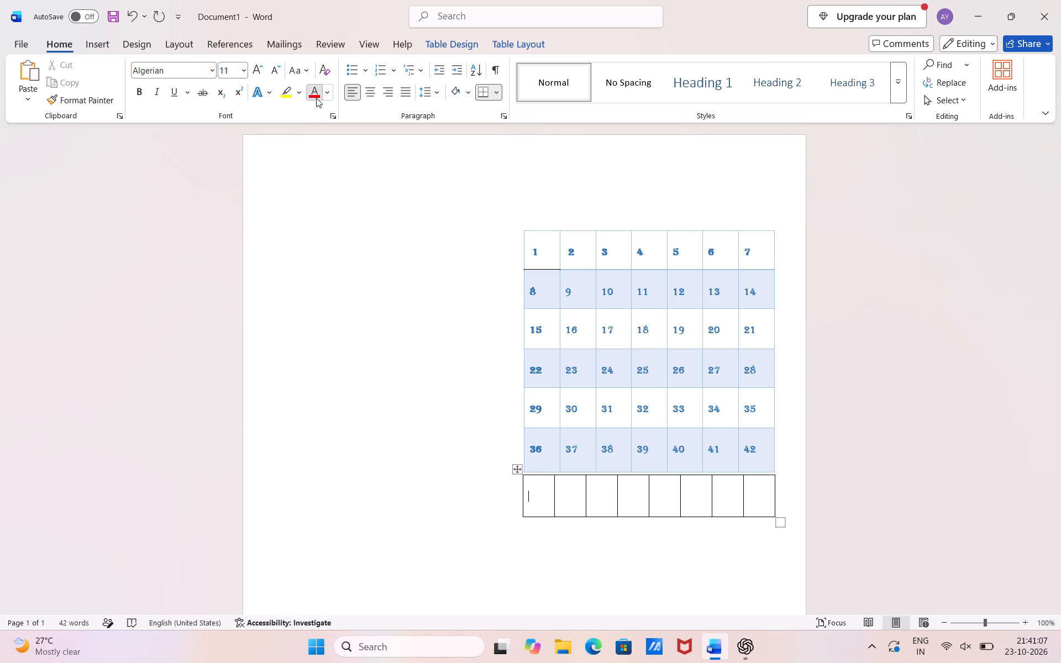
click(327, 95)
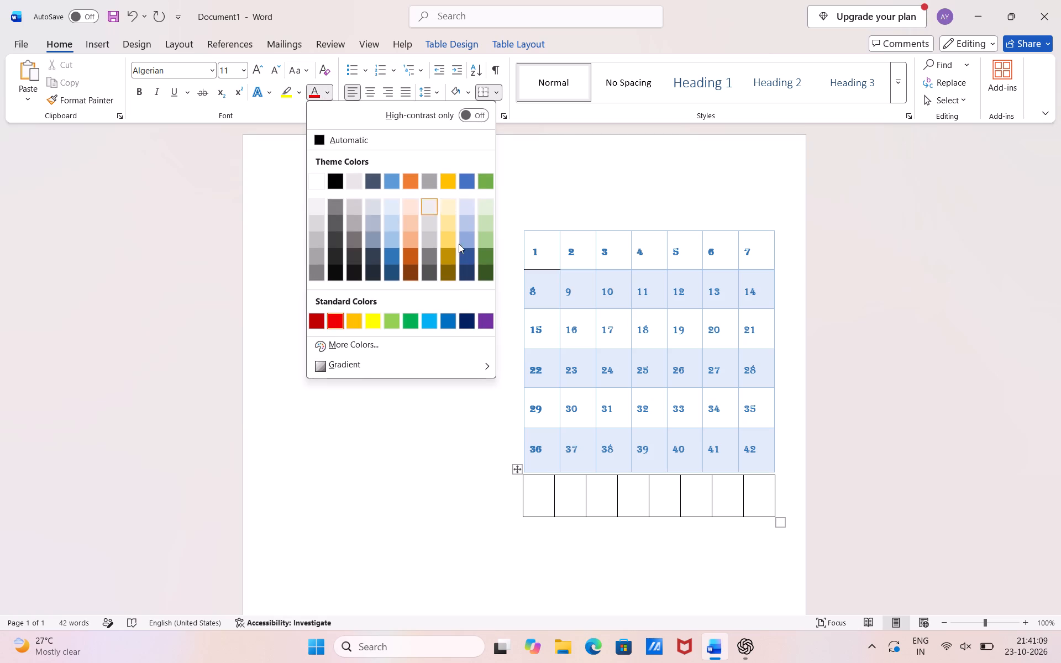
click(451, 323)
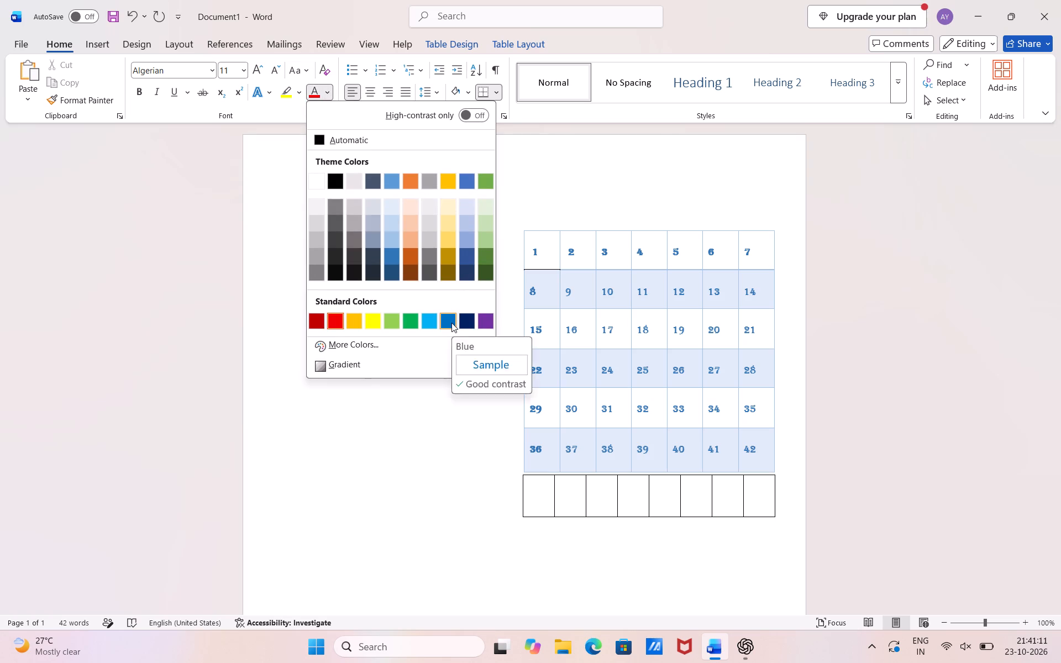
key(3)
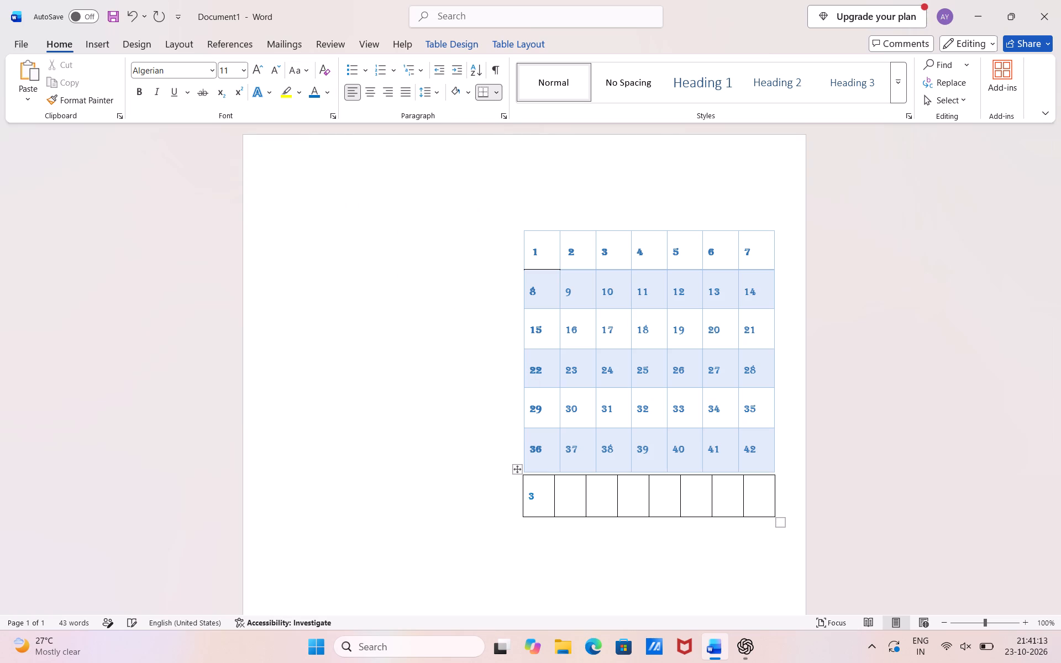
key(BackSpace)
key(4)
key(3)
Enter 44 in black and 45 in blue in the one-row table's second and third cells, each on the cell's second line.
key(Right)
key(Return)
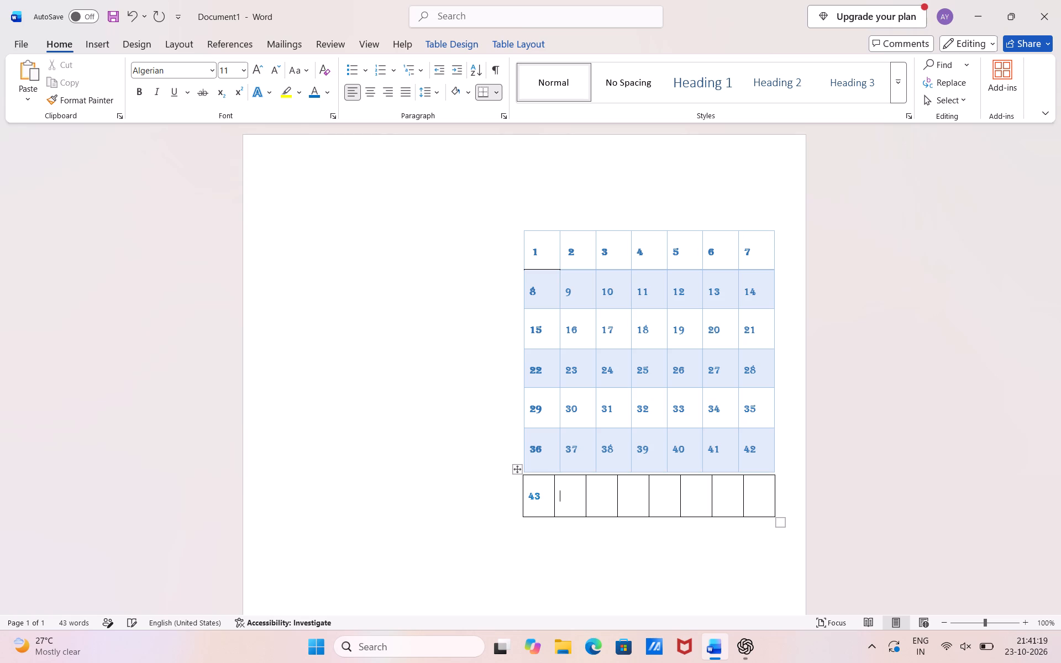
text(44)
key(Right)
key(Return)
click(311, 95)
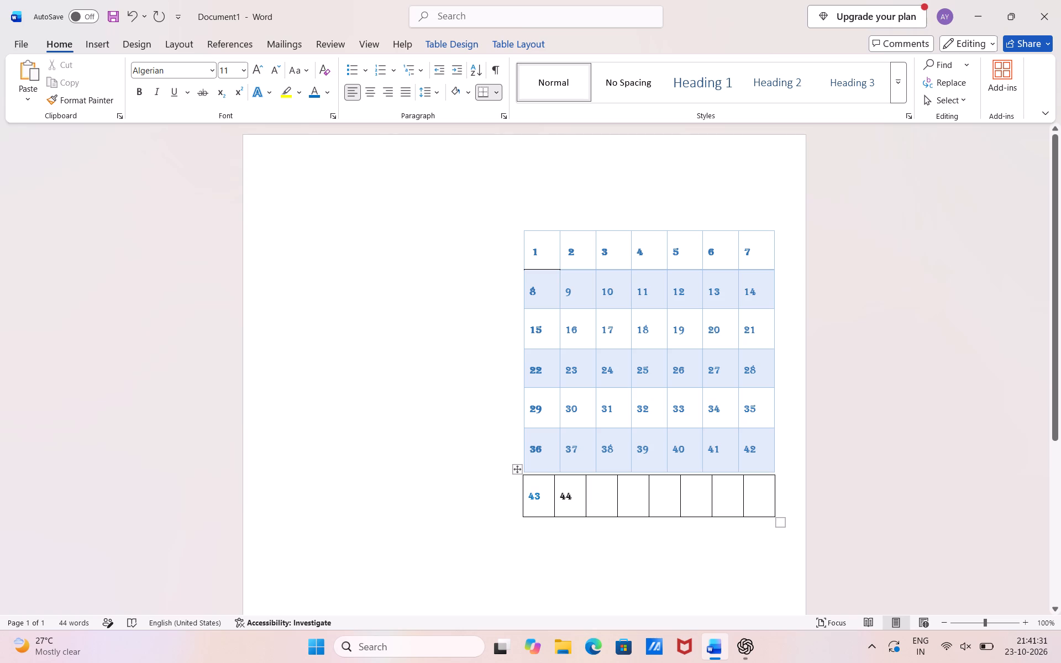
key(4)
key(5)
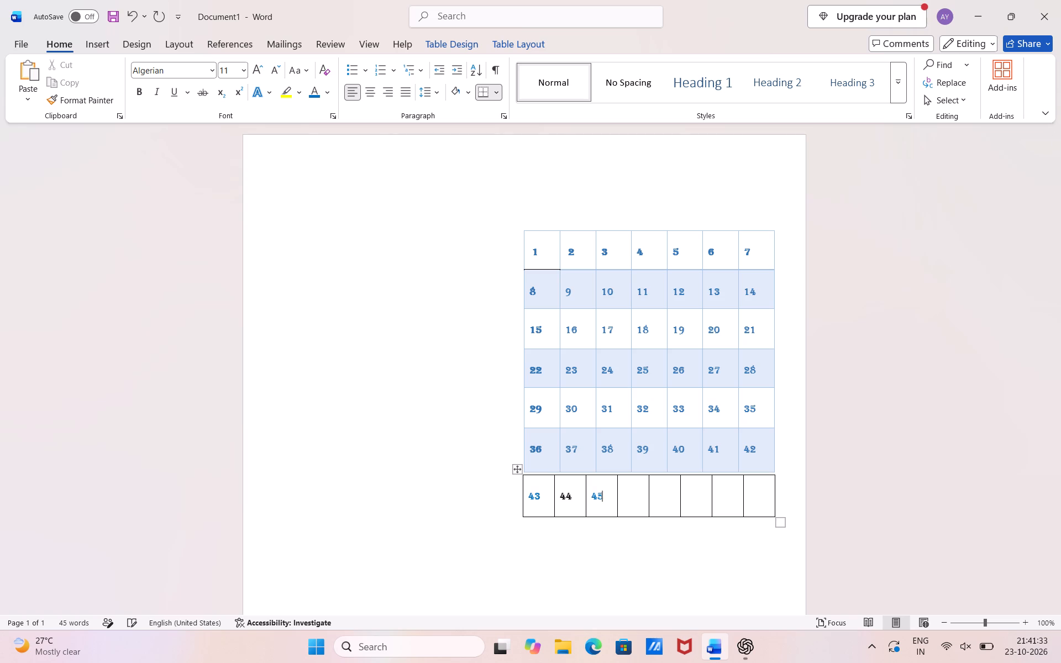
Enter 46 in black and 47 in blue in the one-row table's fourth and fifth cells, each on the cell's second line.
key(Right)
key(Return)
key(4)
key(6)
key(Right)
key(Return)
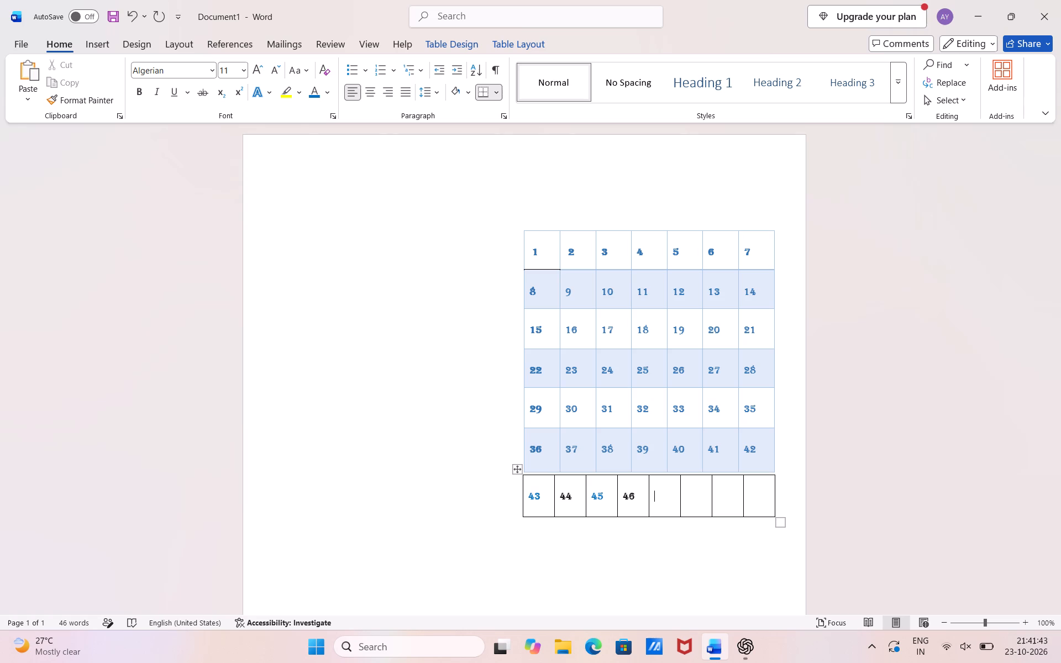
click(312, 92)
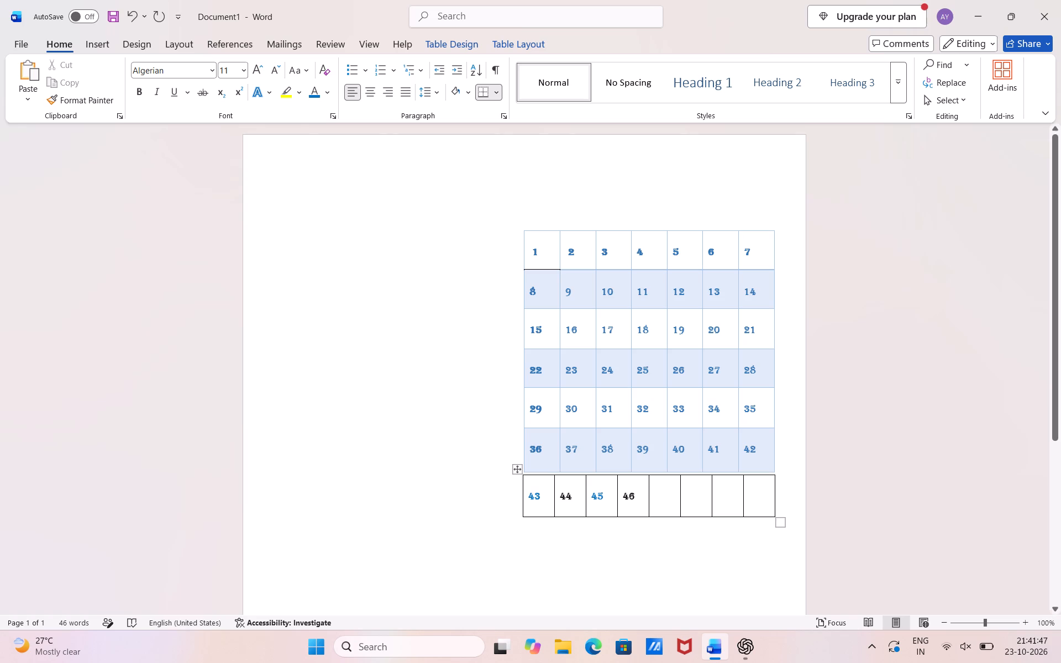
key(4)
key(7)
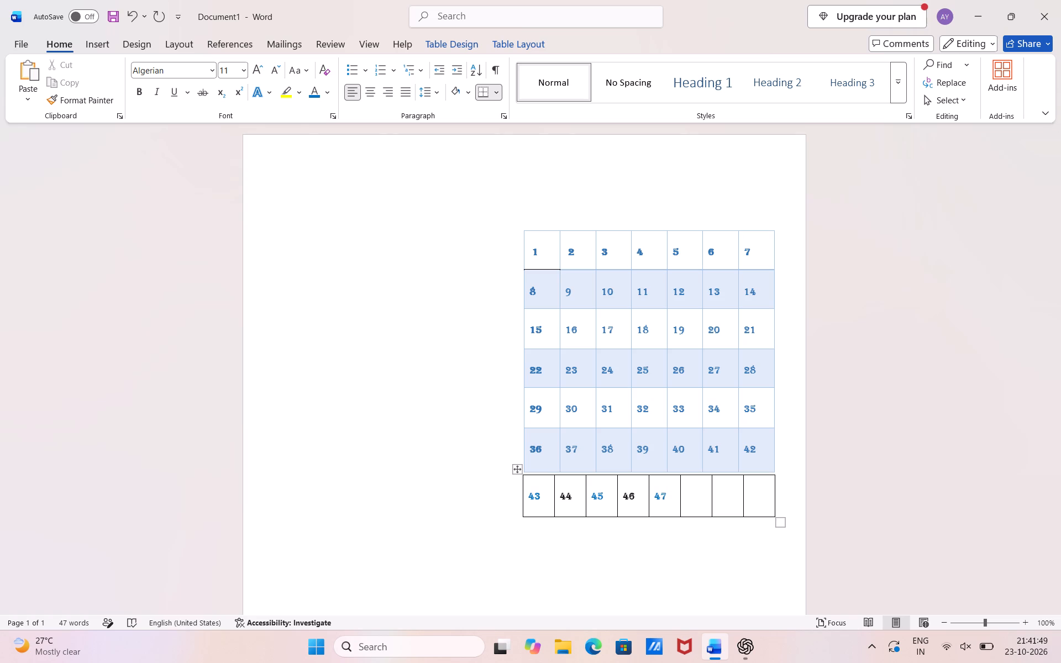
Enter 48 in black and 49 in blue in the one-row table's sixth and seventh cells, each on the cell's second line.
key(Right)
key(Return)
text(48)
key(Right)
click(314, 93)
key(Return)
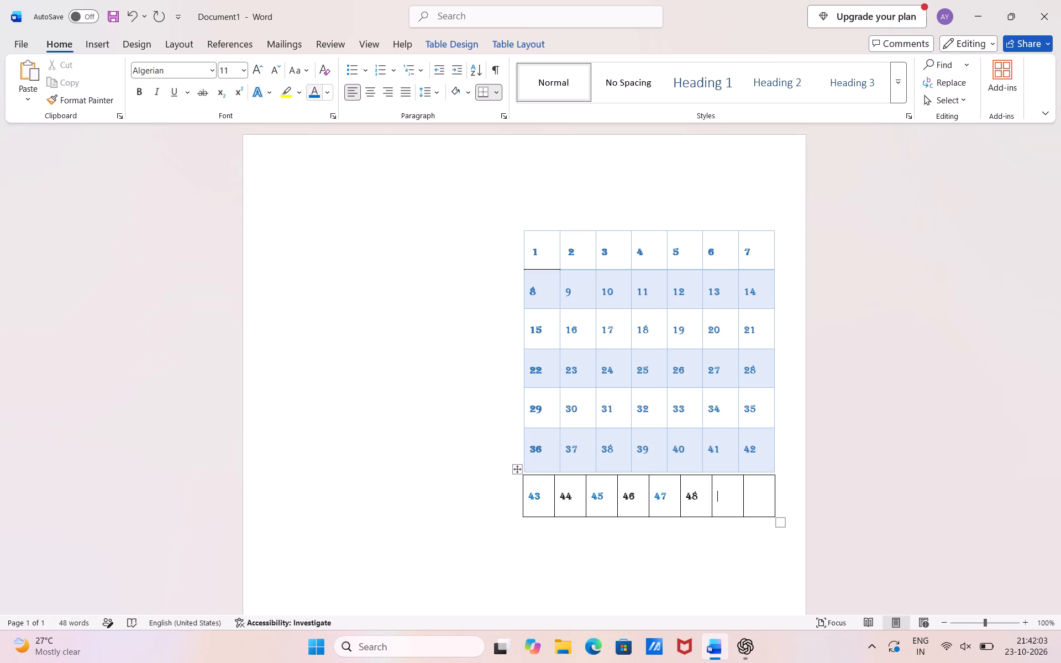
text(49)
key(Right)
Enter 50 in black on the second line of the one-row table's last cell.
key(Return)
key(5)
key(0)
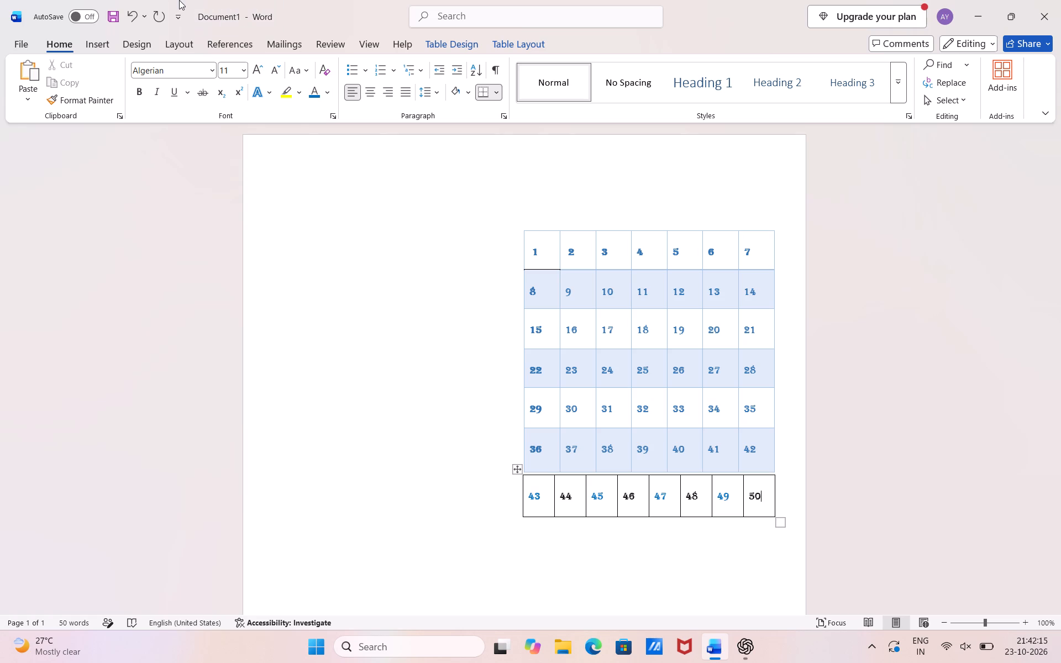
click(395, 327)
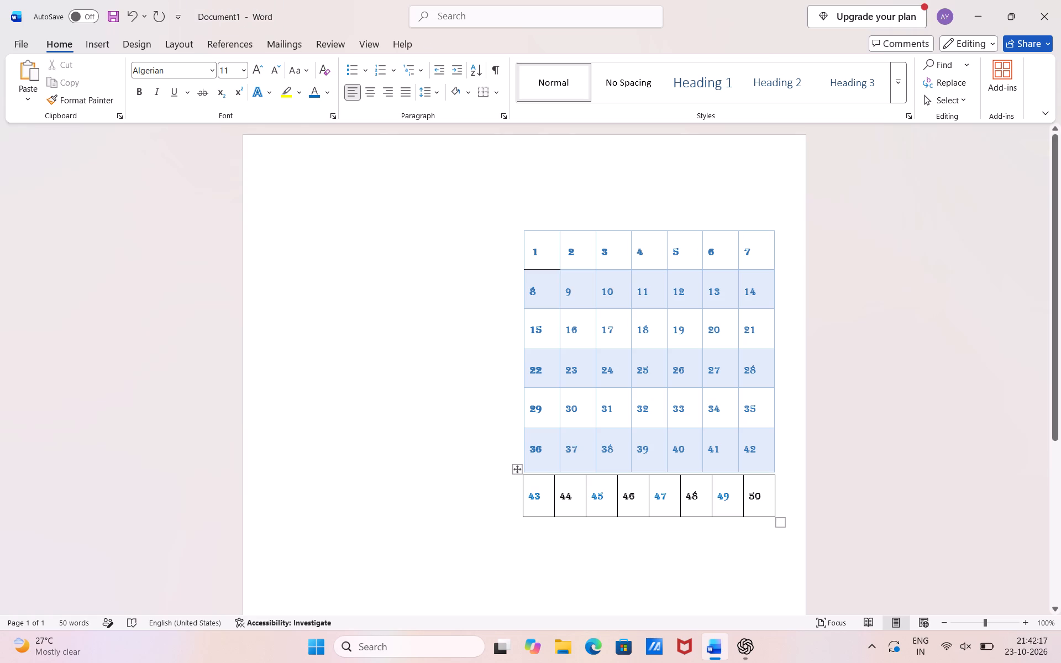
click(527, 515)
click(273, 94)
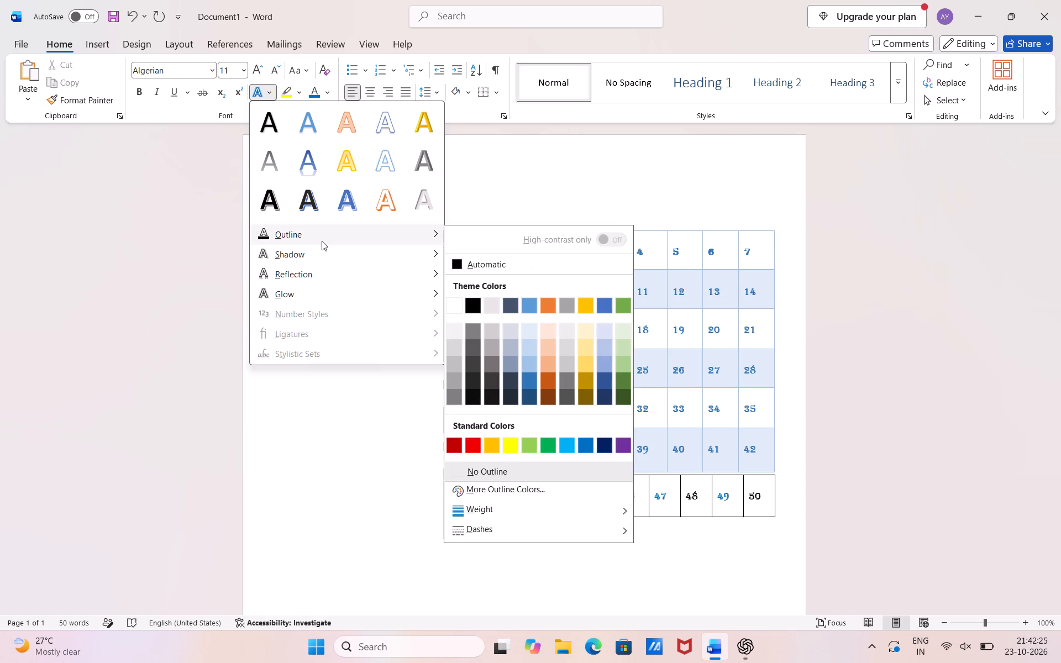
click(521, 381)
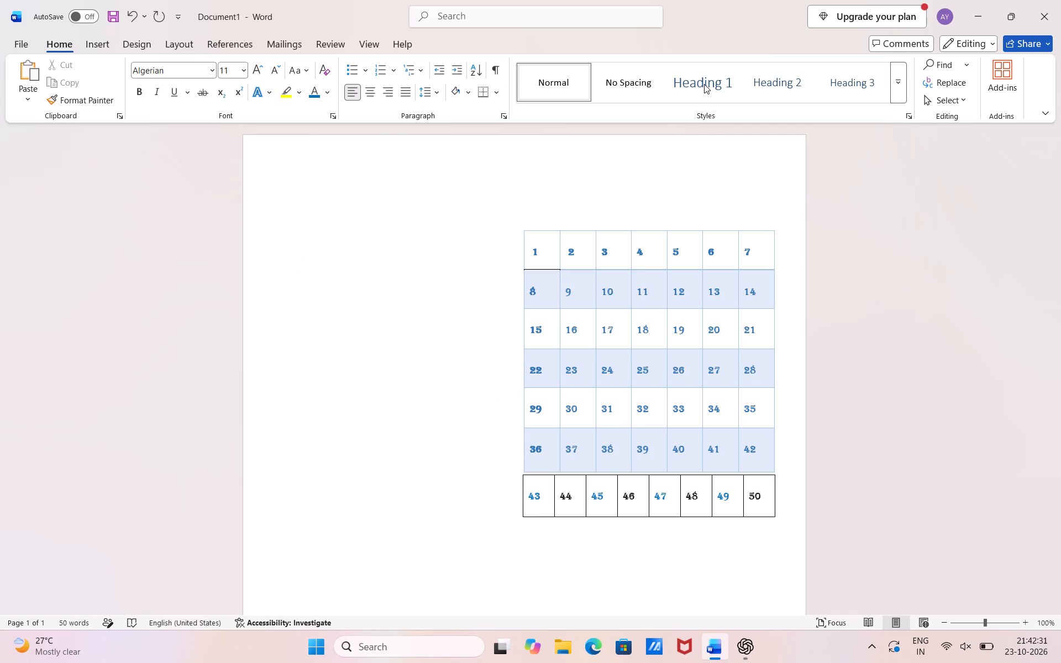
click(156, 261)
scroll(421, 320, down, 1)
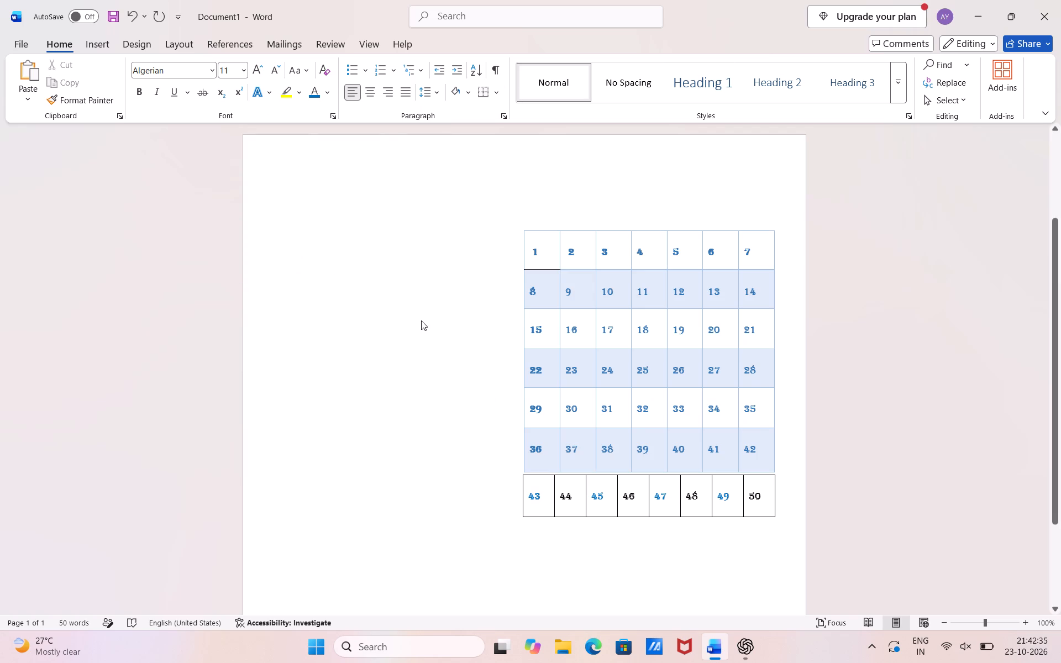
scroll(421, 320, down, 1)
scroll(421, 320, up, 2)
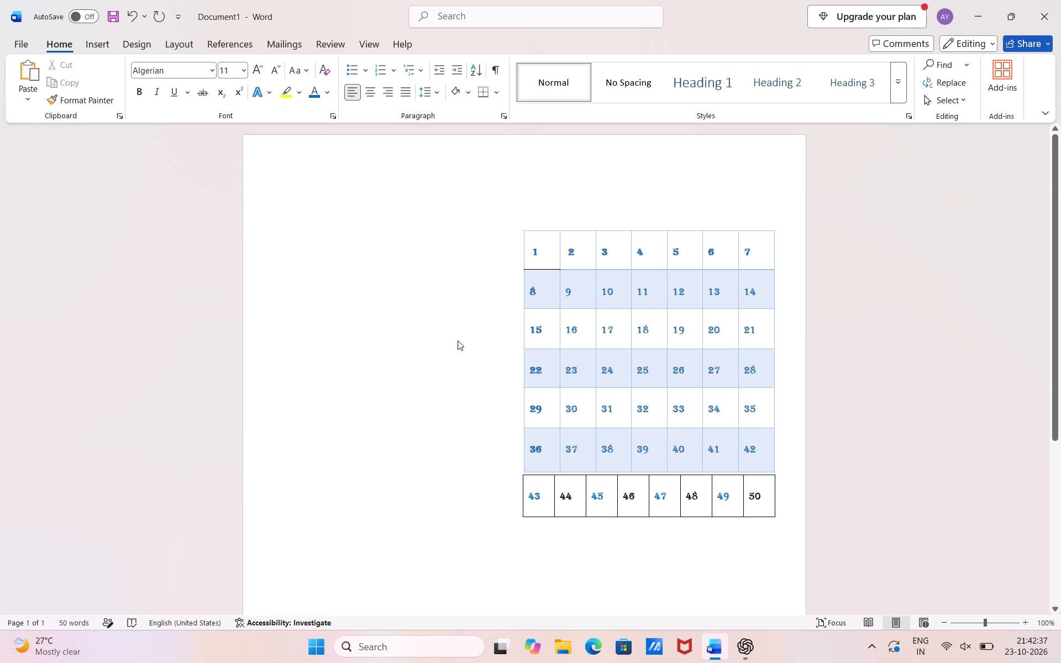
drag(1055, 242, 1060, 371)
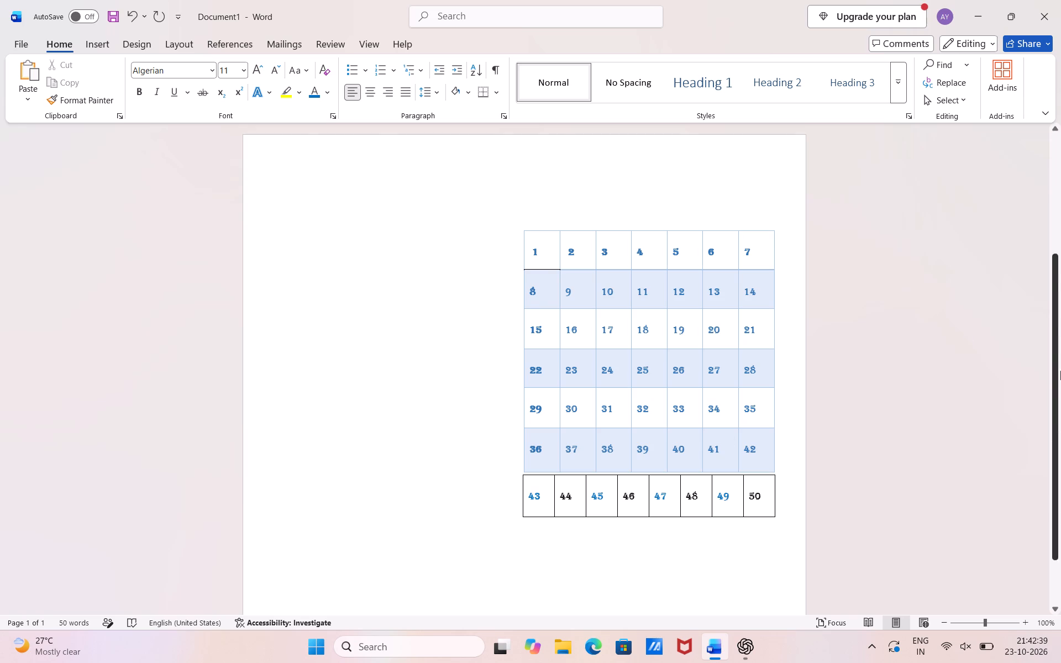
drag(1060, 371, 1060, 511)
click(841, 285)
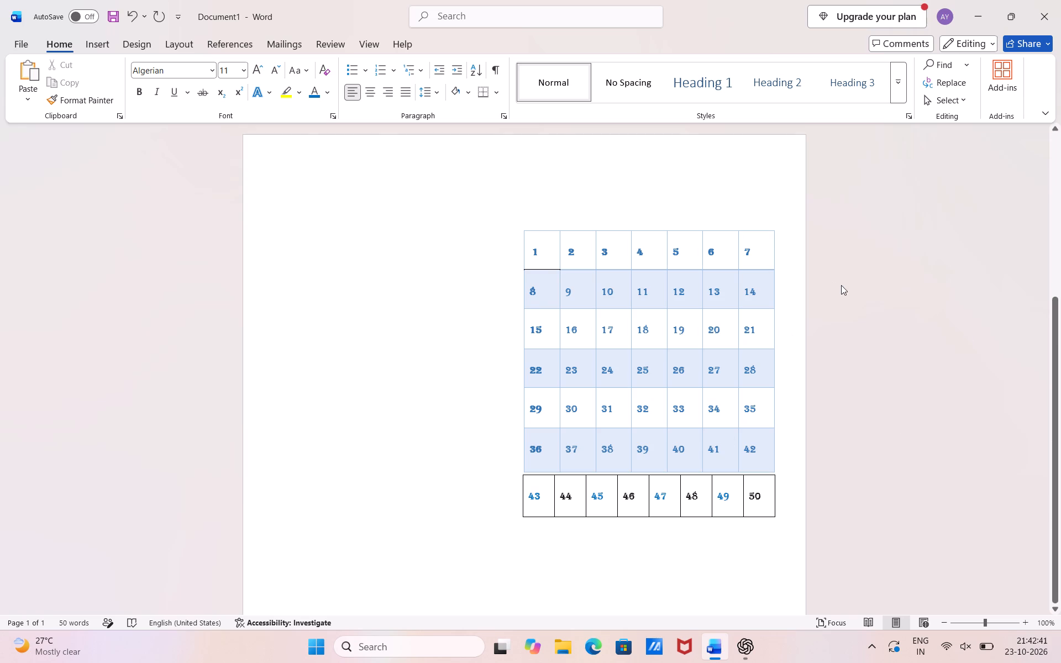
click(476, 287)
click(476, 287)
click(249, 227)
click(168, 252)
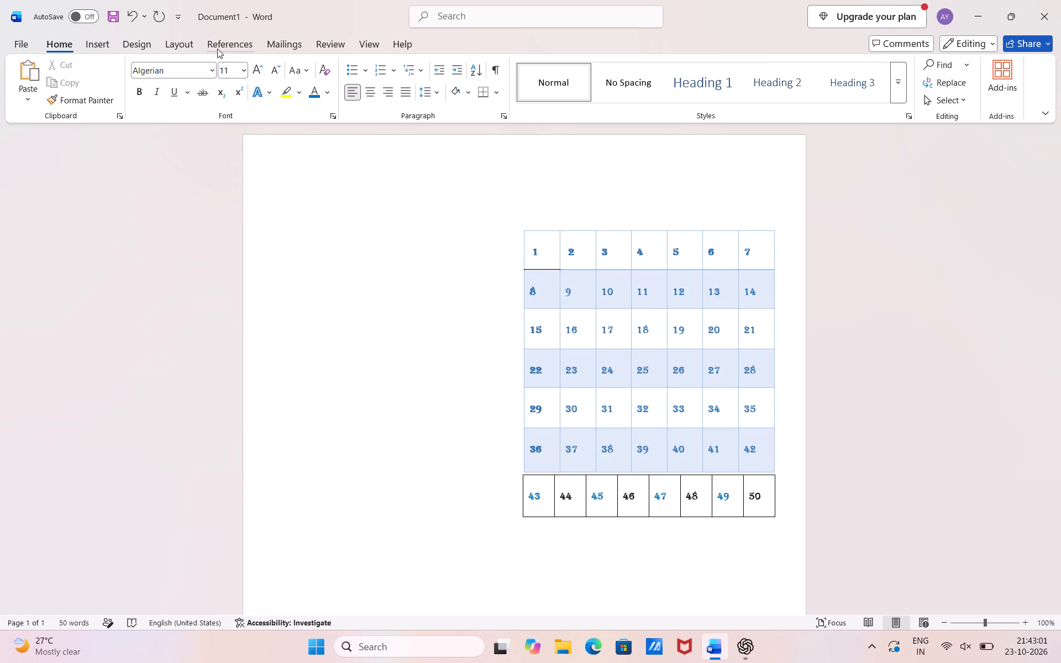
Add the label DAY on the line above the 1 in the large table's first cell.
click(529, 240)
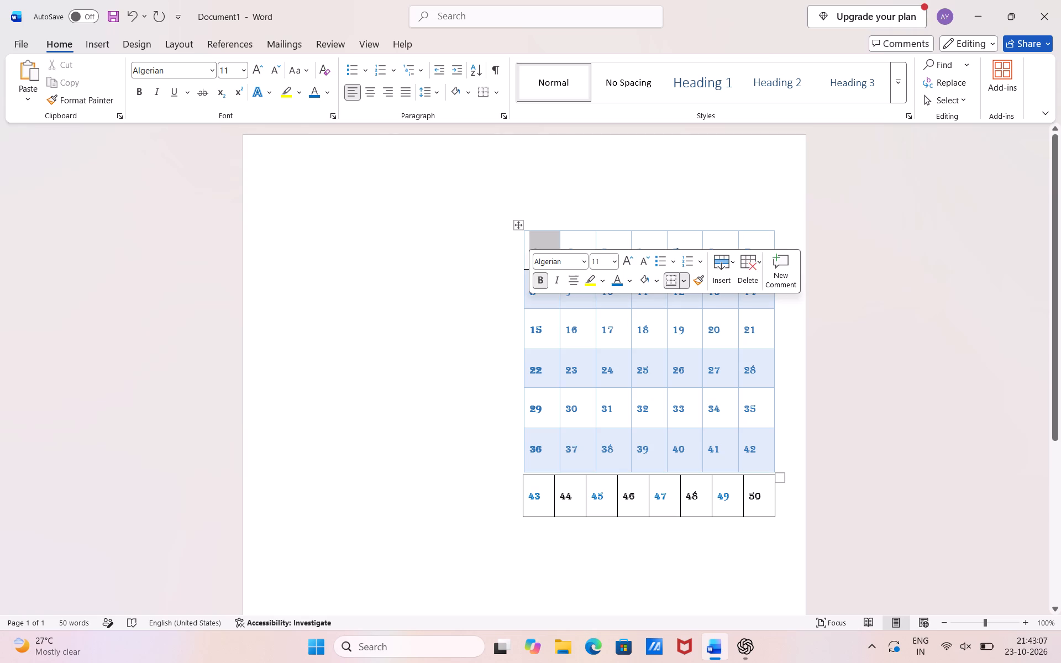
drag(498, 250, 527, 243)
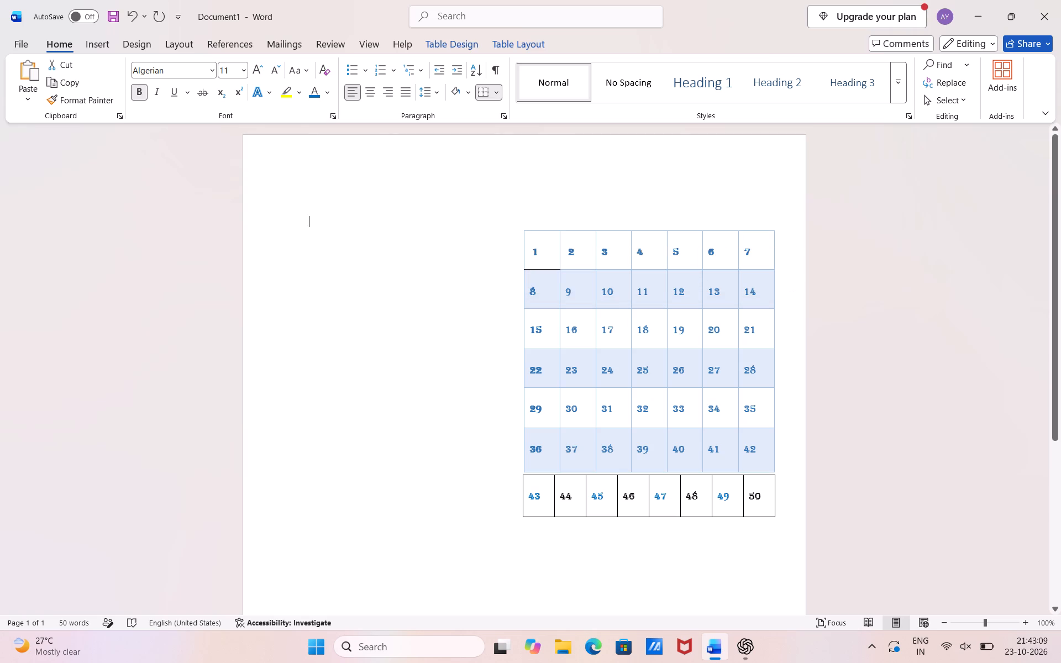
drag(527, 243, 527, 247)
click(527, 247)
click(500, 259)
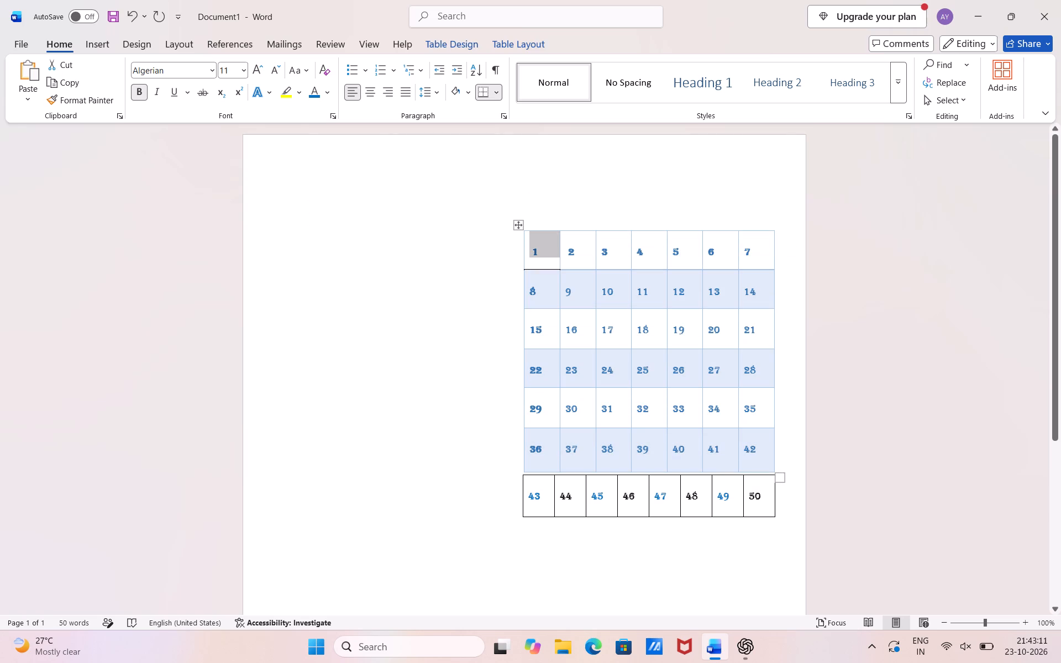
click(531, 251)
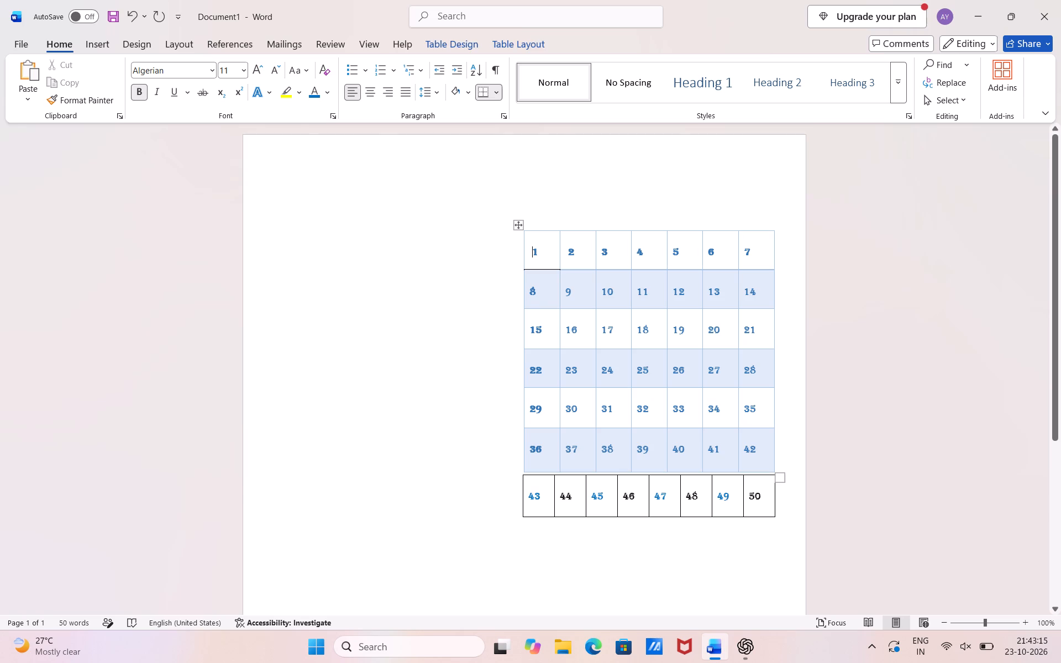
key(BackSpace)
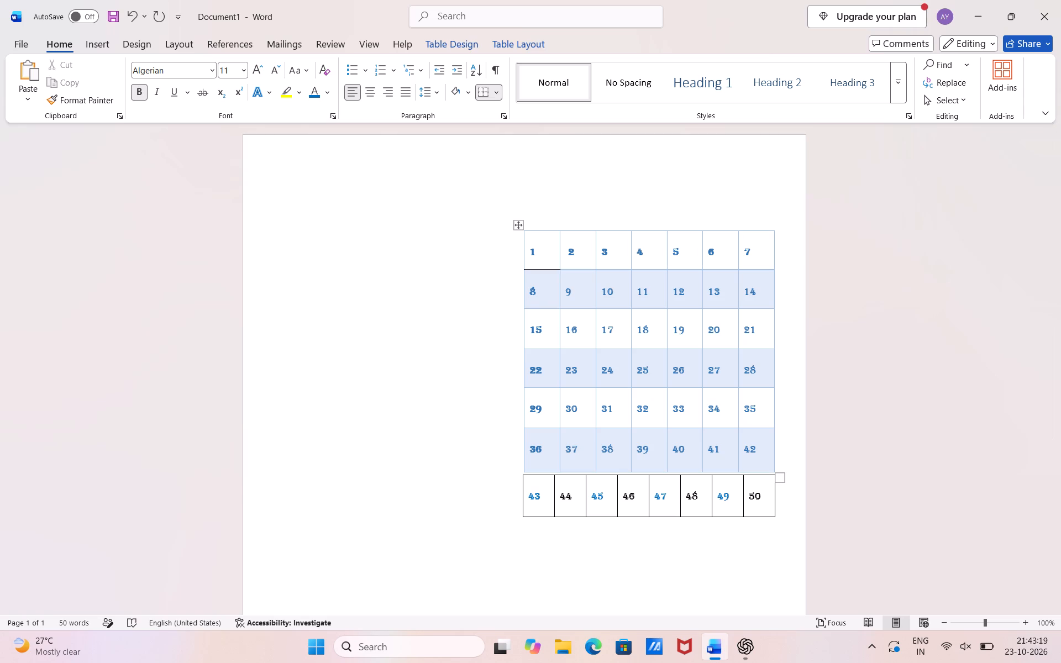
key(space)
key(Up)
key(Left)
key(Left)
key(Left)
key(BackSpace)
key(BackSpace)
key(shift+d)
key(shift+a)
key(shift+y)
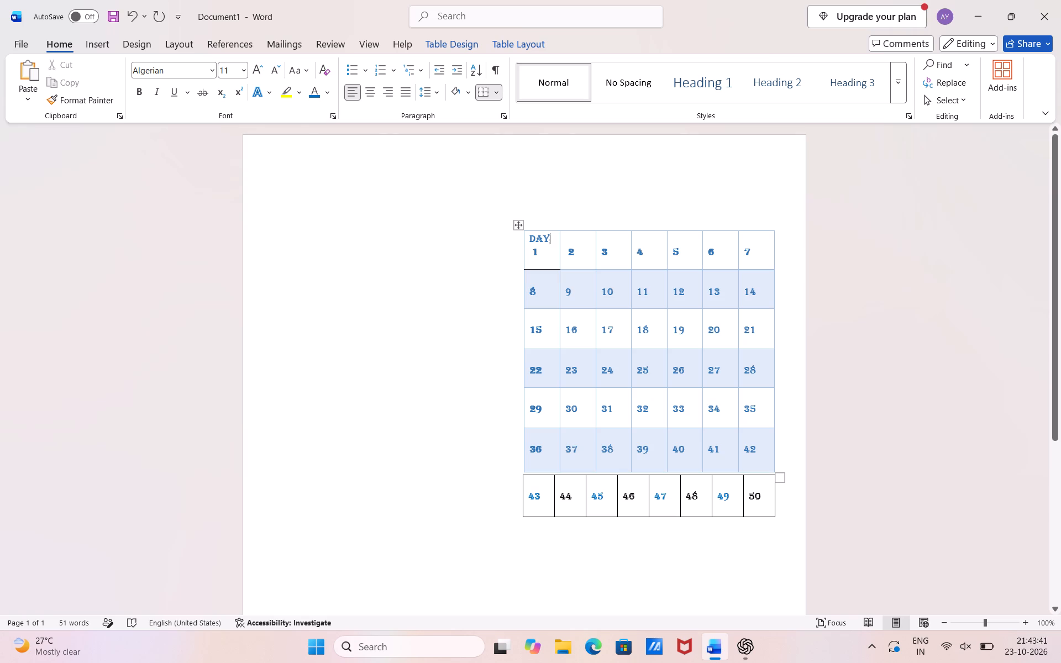
Add the label DAY on the line above the 50 in the one-row table's last cell.
click(748, 482)
drag(745, 580, 750, 496)
click(750, 496)
key(Up)
key(shift+d)
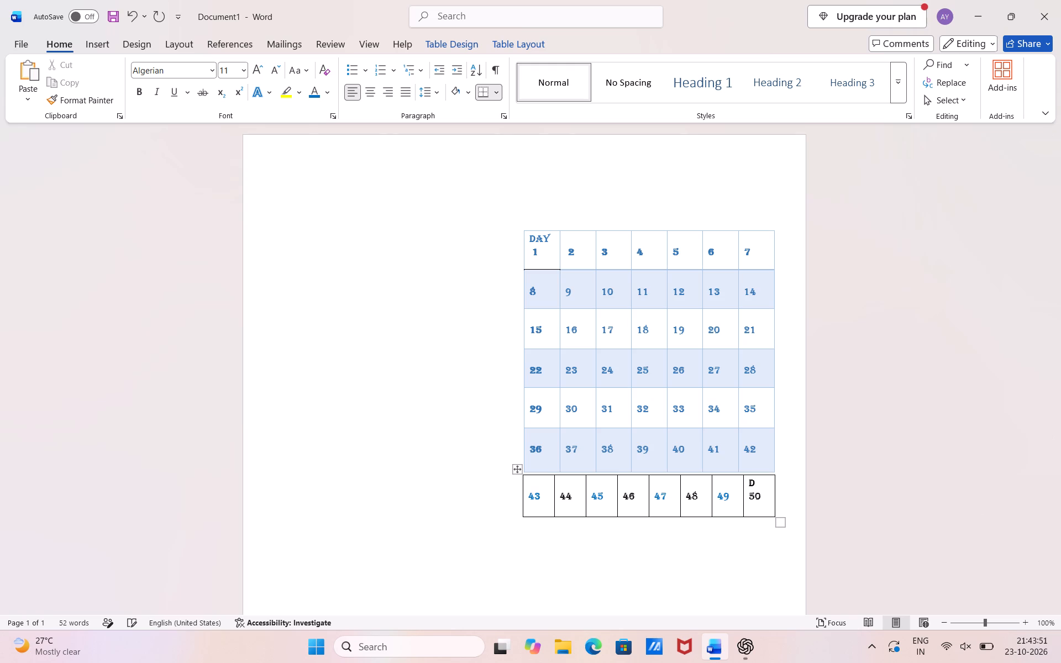
key(shift+a)
key(shift+y)
click(371, 521)
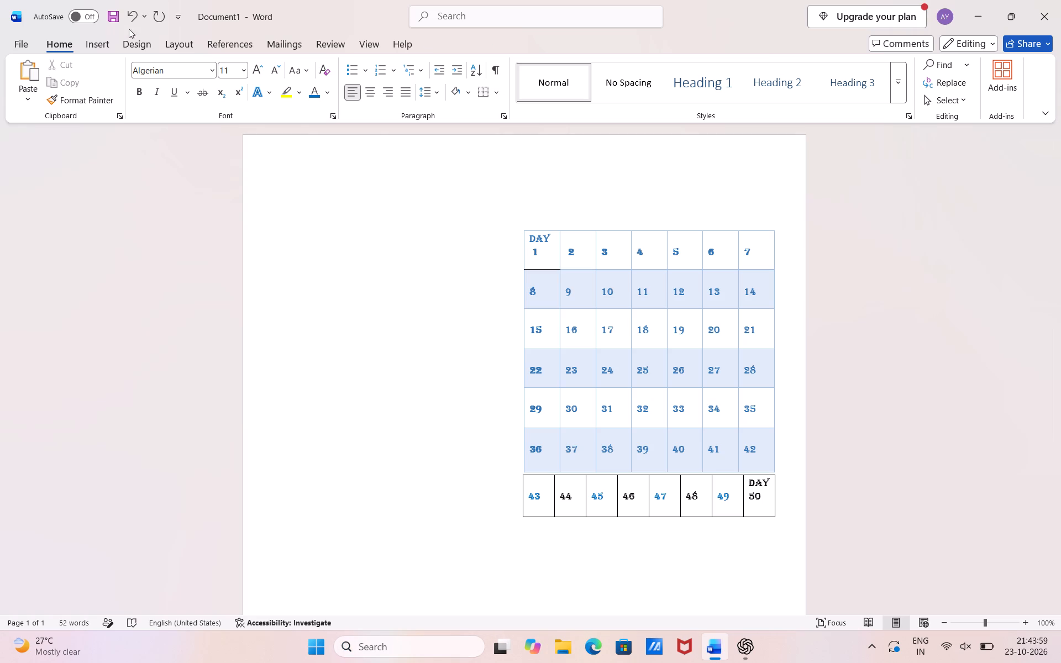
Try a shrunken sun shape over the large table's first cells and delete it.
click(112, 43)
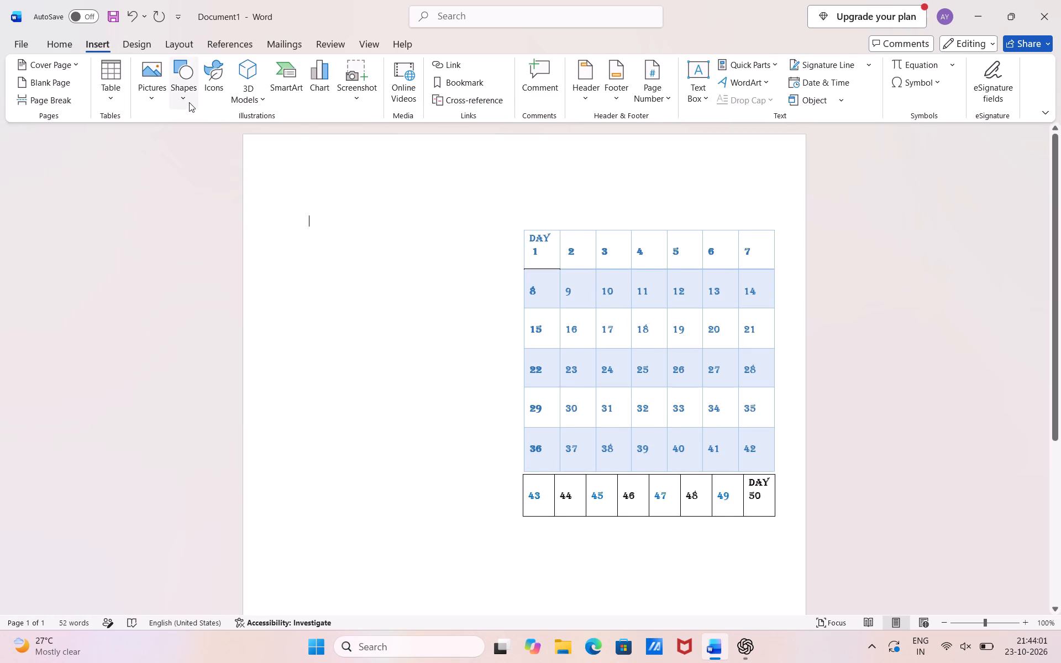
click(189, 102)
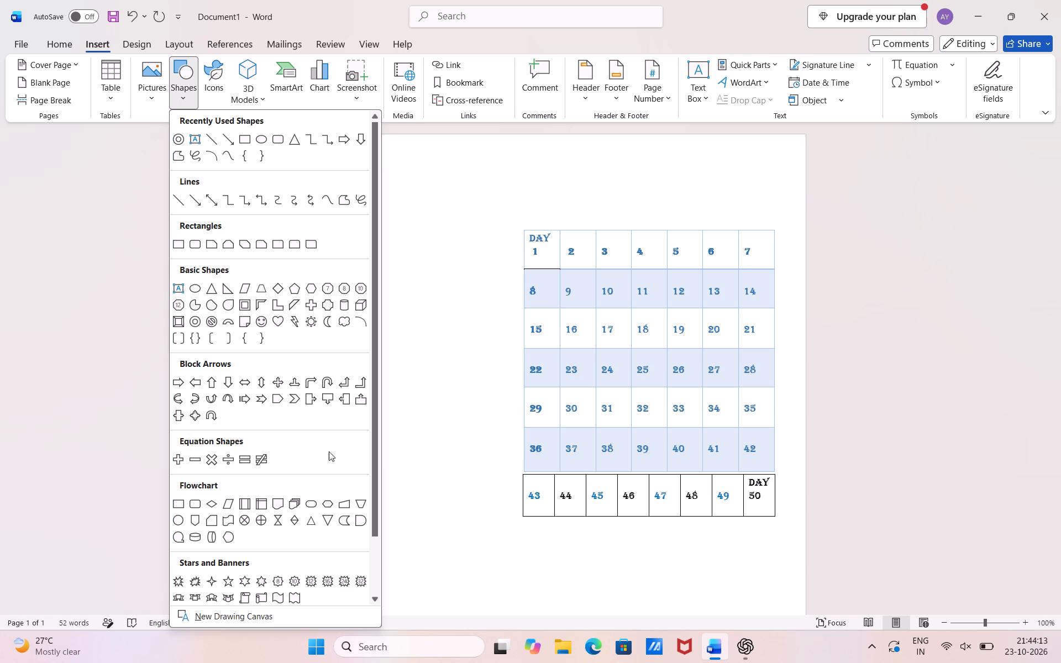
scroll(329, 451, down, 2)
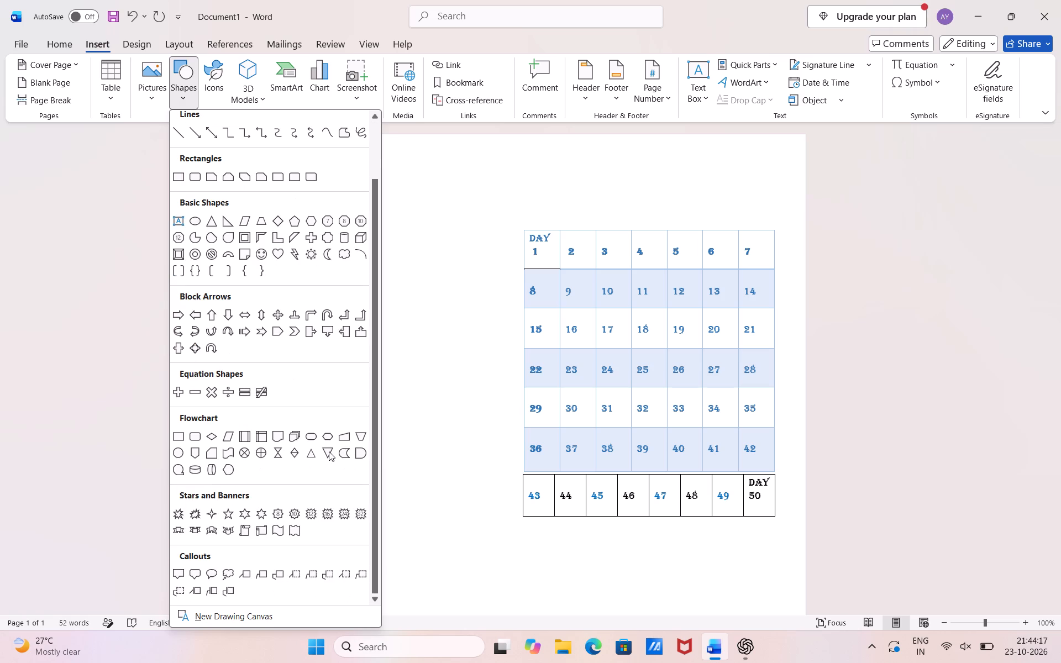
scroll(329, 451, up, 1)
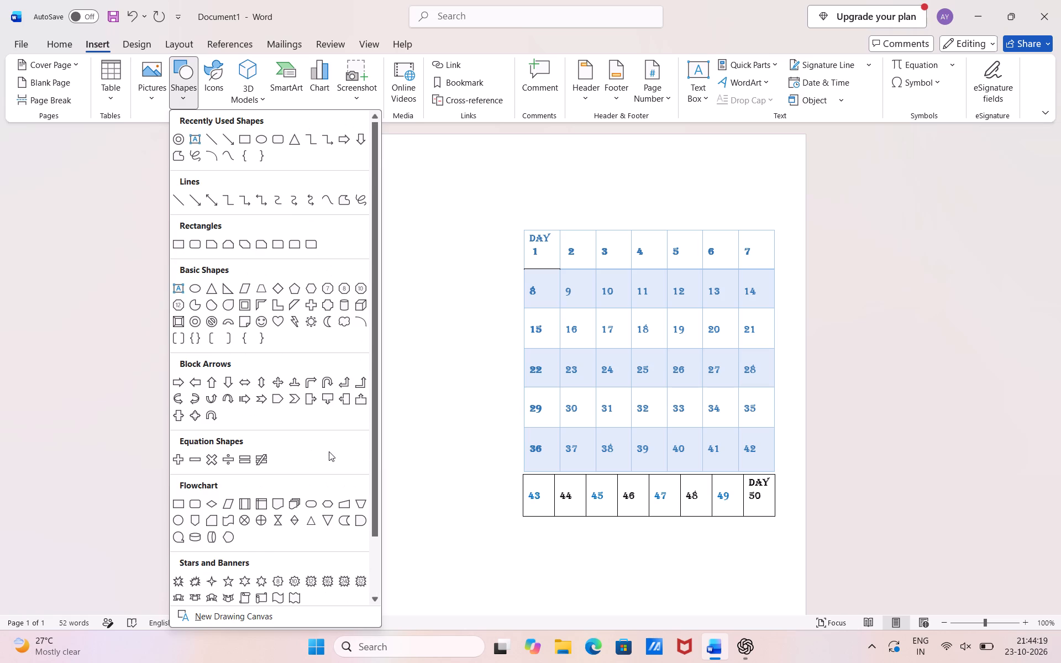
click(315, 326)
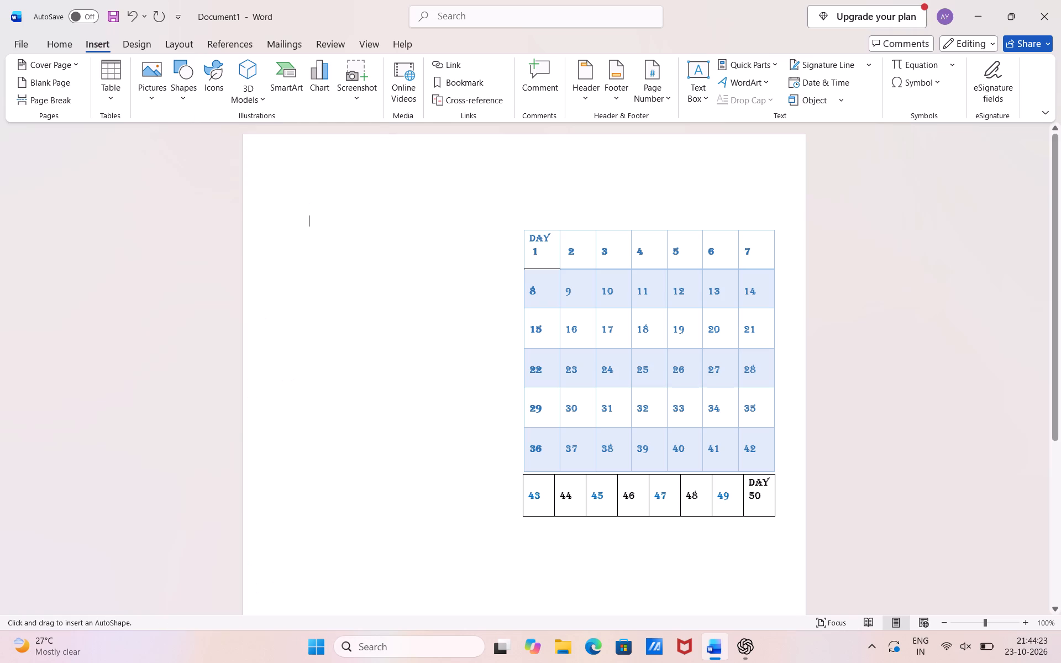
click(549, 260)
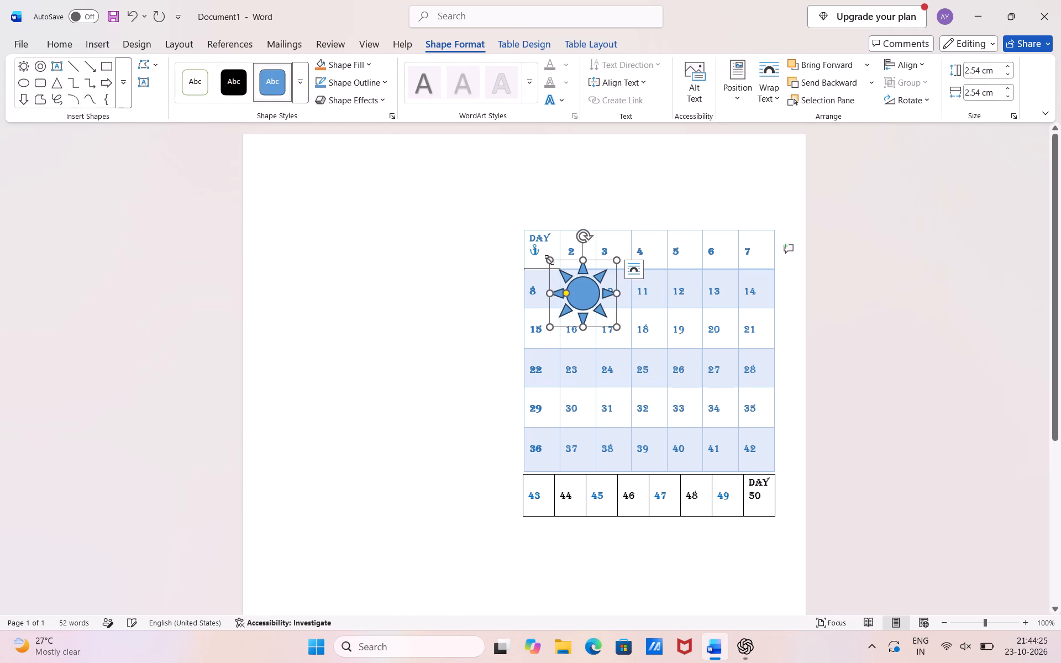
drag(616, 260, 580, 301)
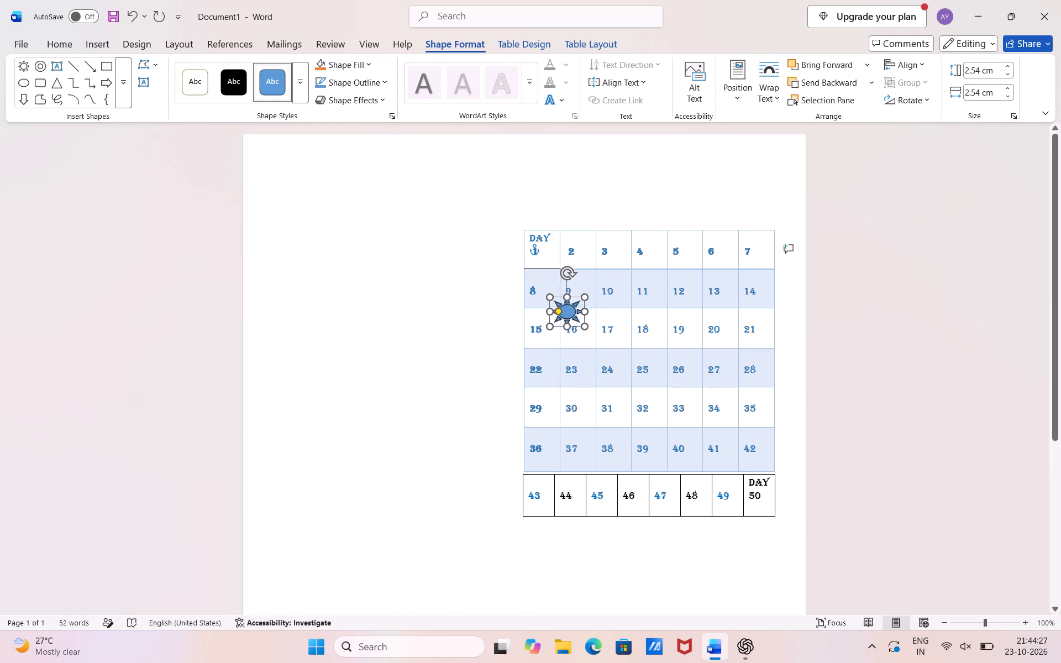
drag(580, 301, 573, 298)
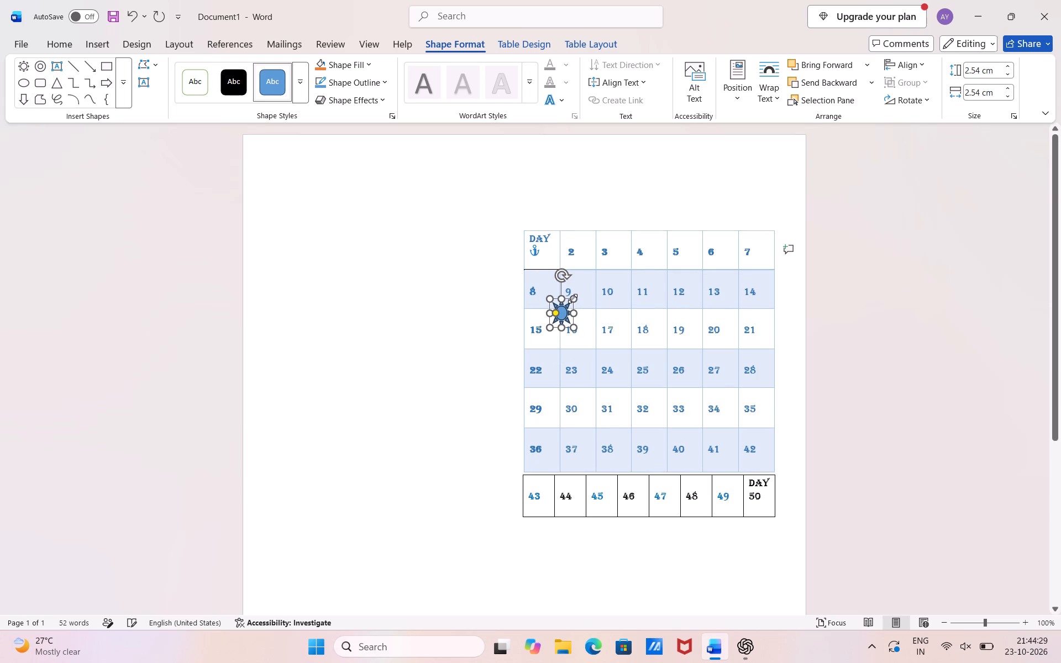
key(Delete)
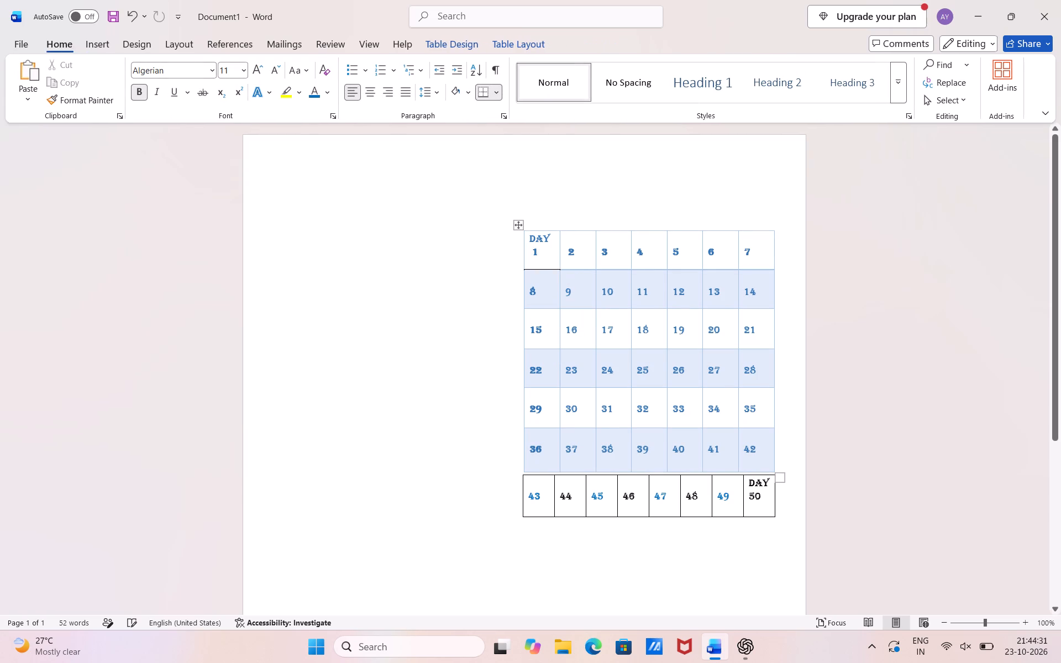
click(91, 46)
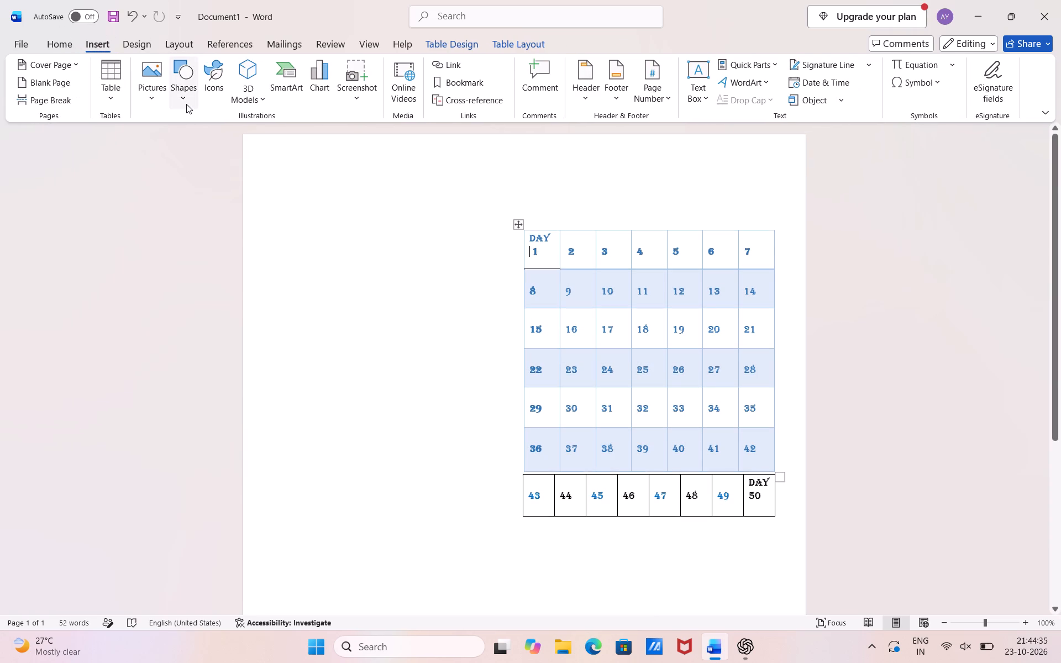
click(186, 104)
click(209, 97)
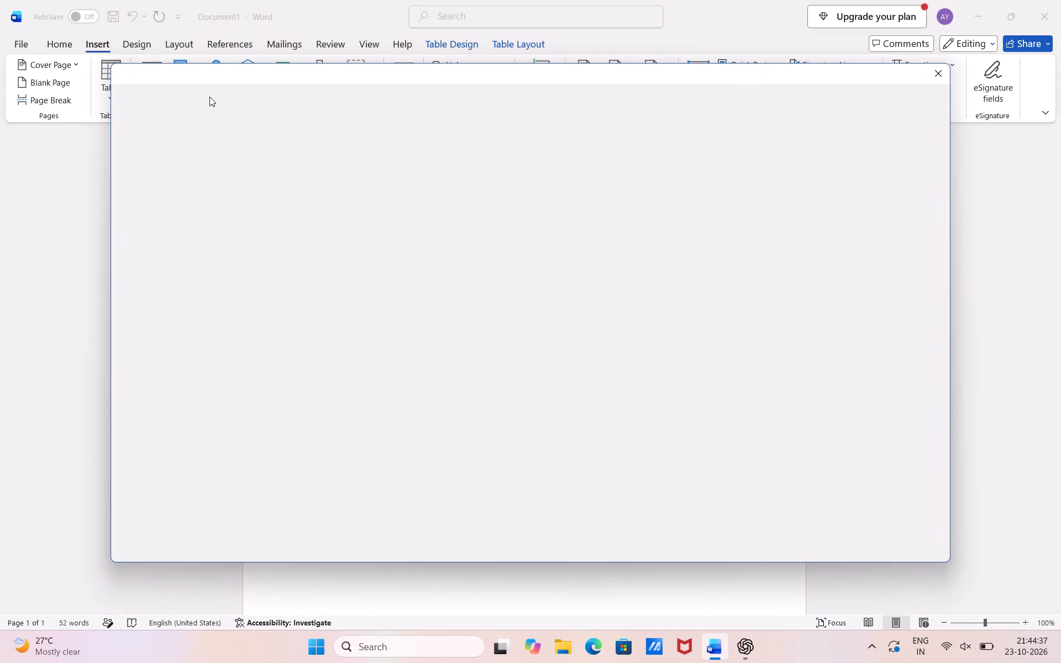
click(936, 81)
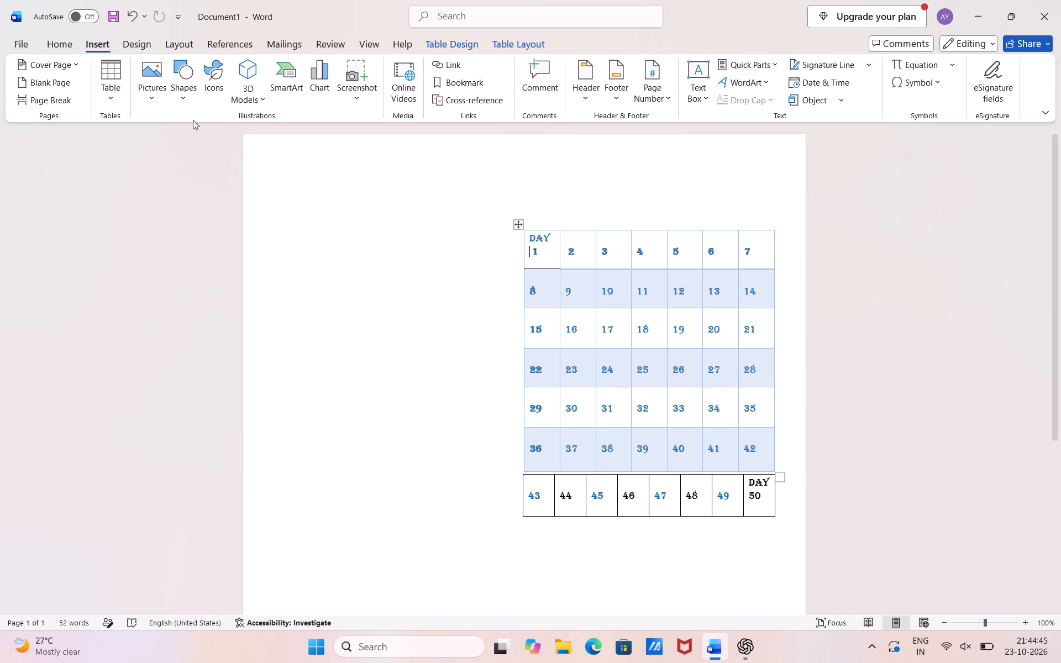
Insert a flowchart connector circle over the large table's first column and shrink it to about 0.4 cm high by 0.34 cm wide.
click(177, 73)
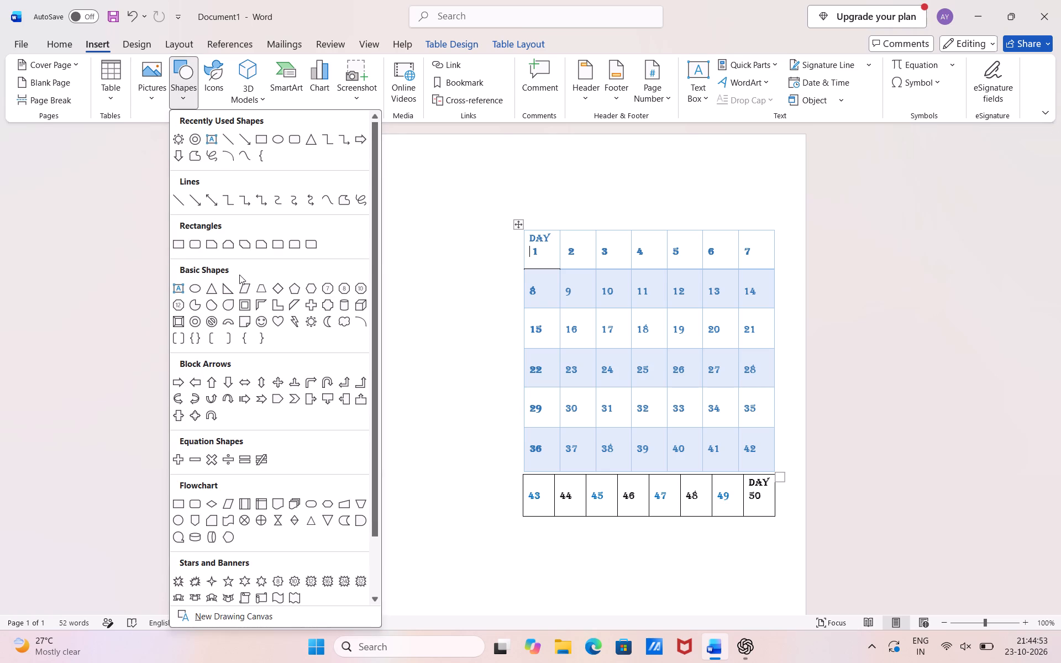
click(180, 519)
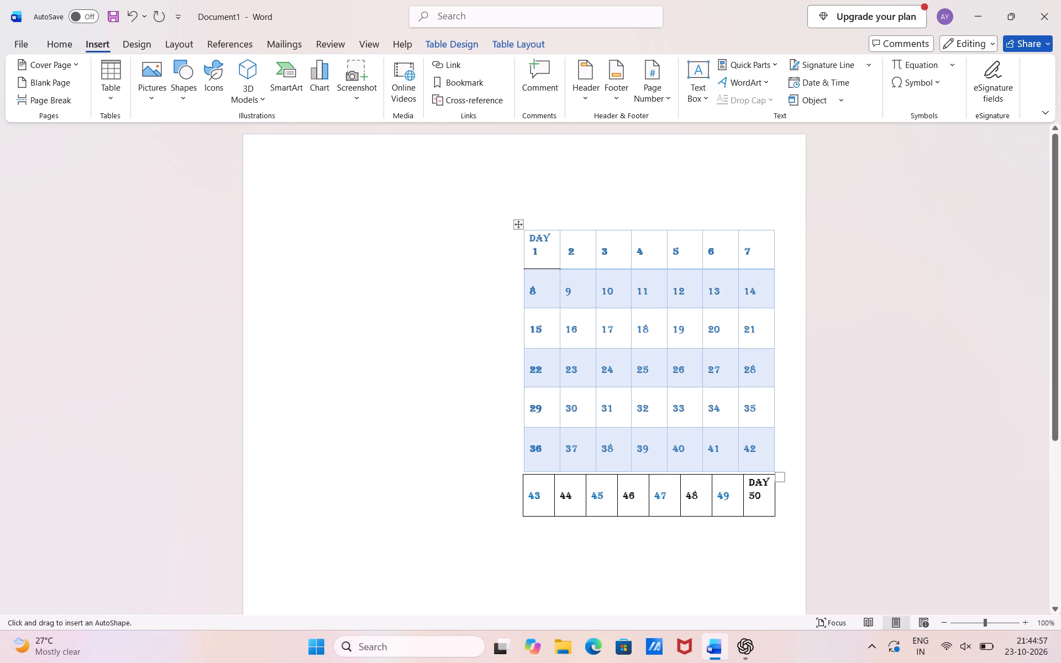
click(548, 264)
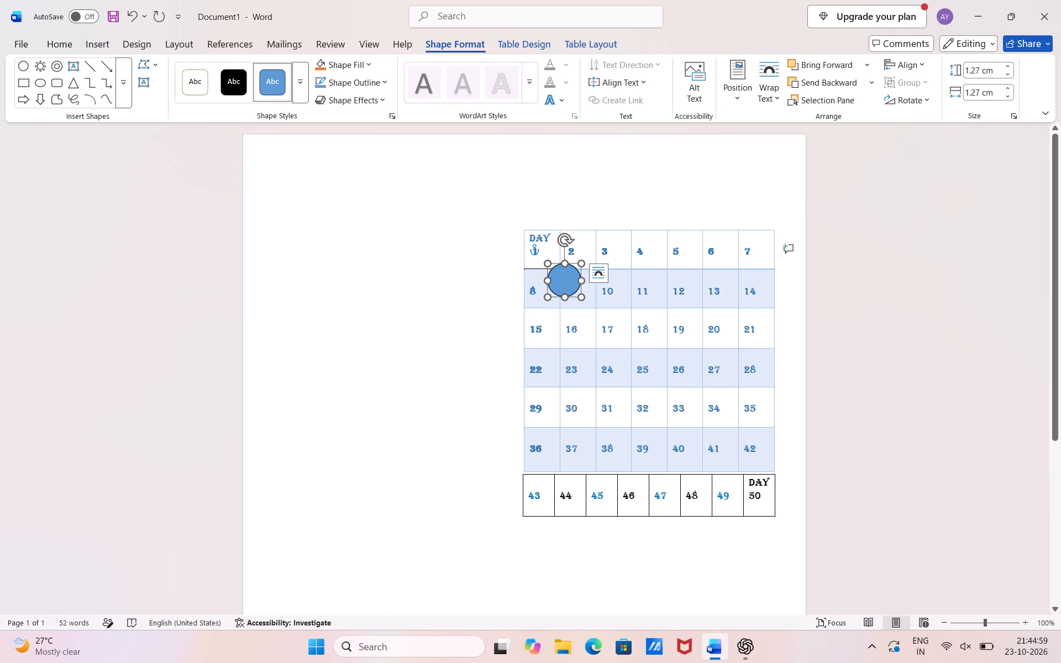
drag(580, 263, 560, 284)
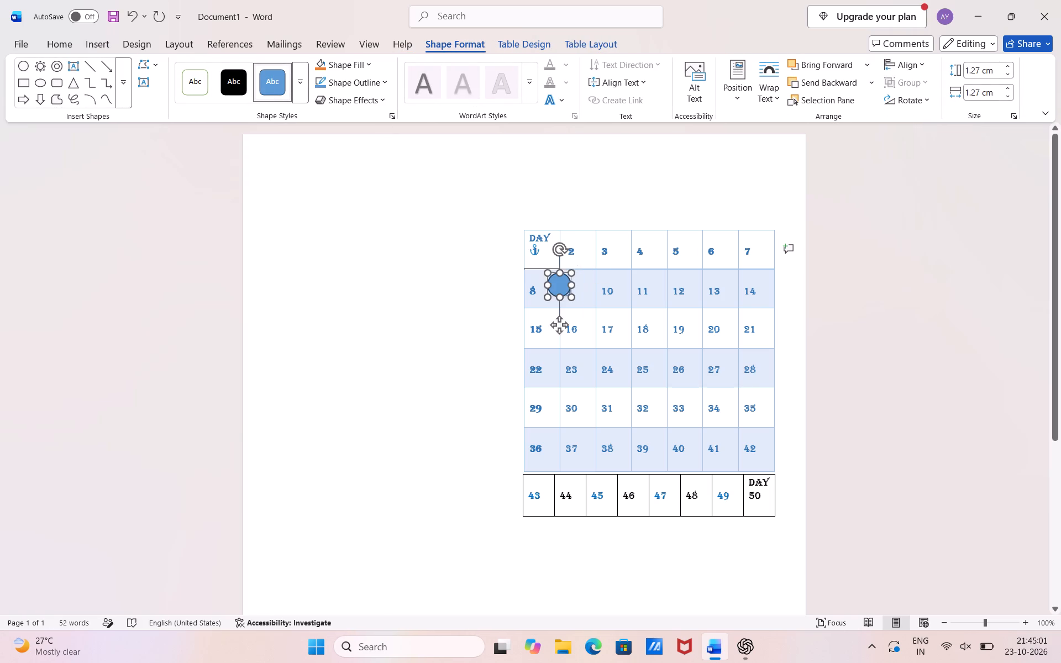
drag(560, 284, 564, 282)
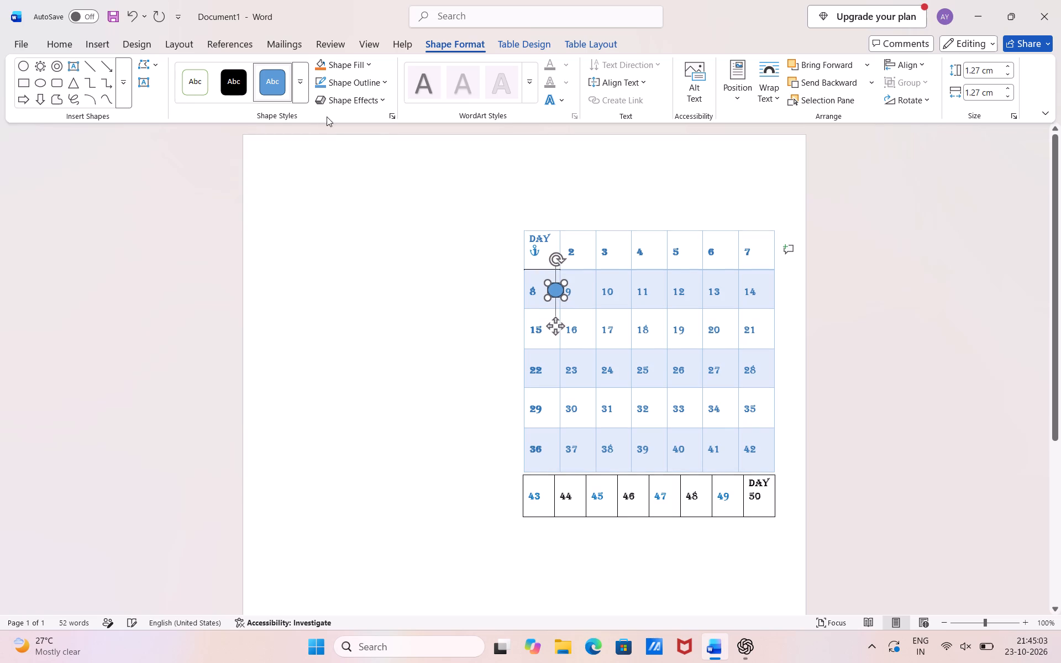
click(198, 75)
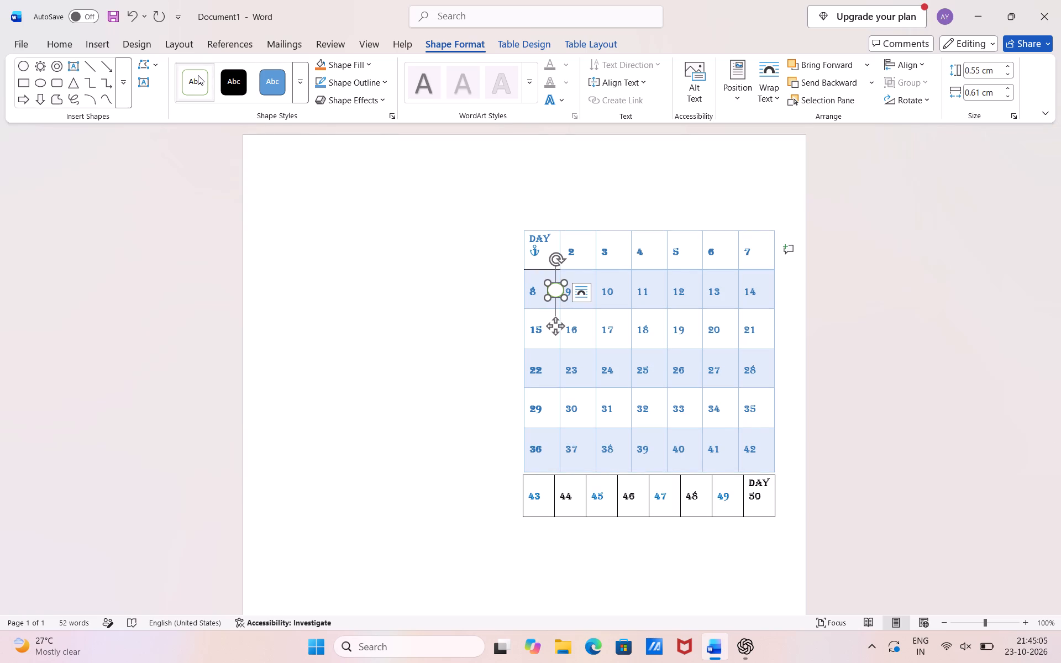
click(271, 81)
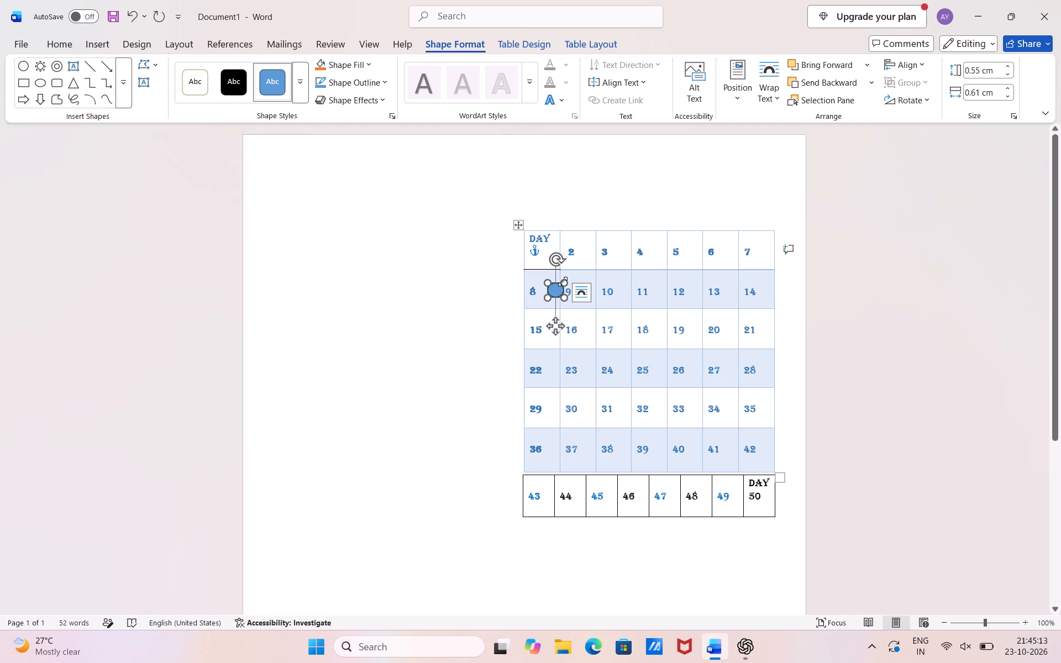
drag(563, 281, 557, 287)
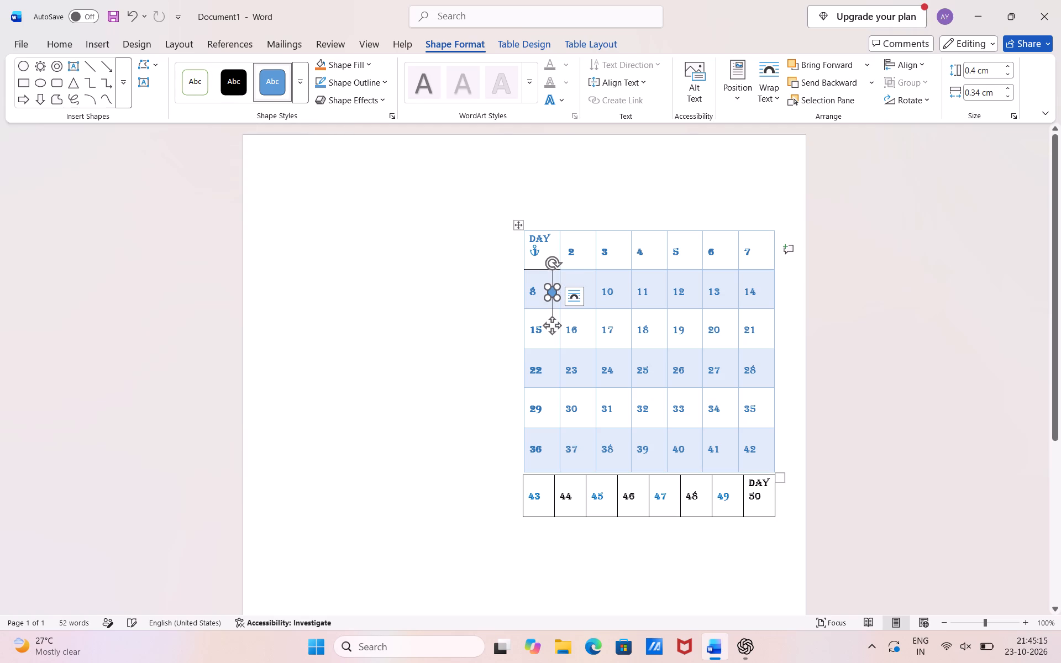
Move the small circle into the lower-right corner of the large table's DAY 1 cell.
drag(554, 328, 555, 299)
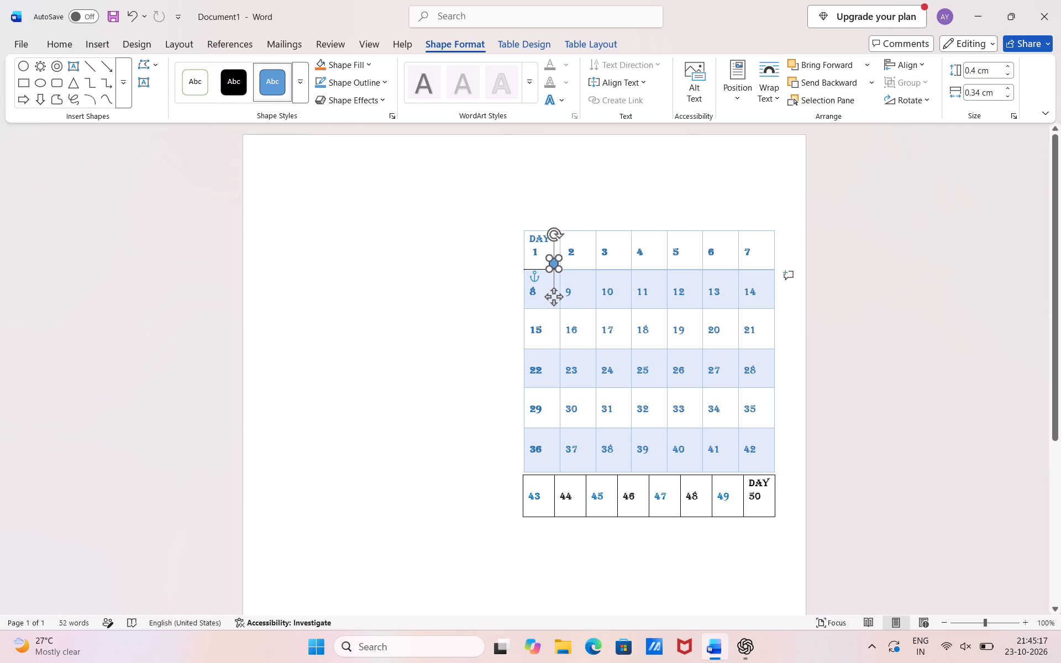
drag(555, 299, 554, 299)
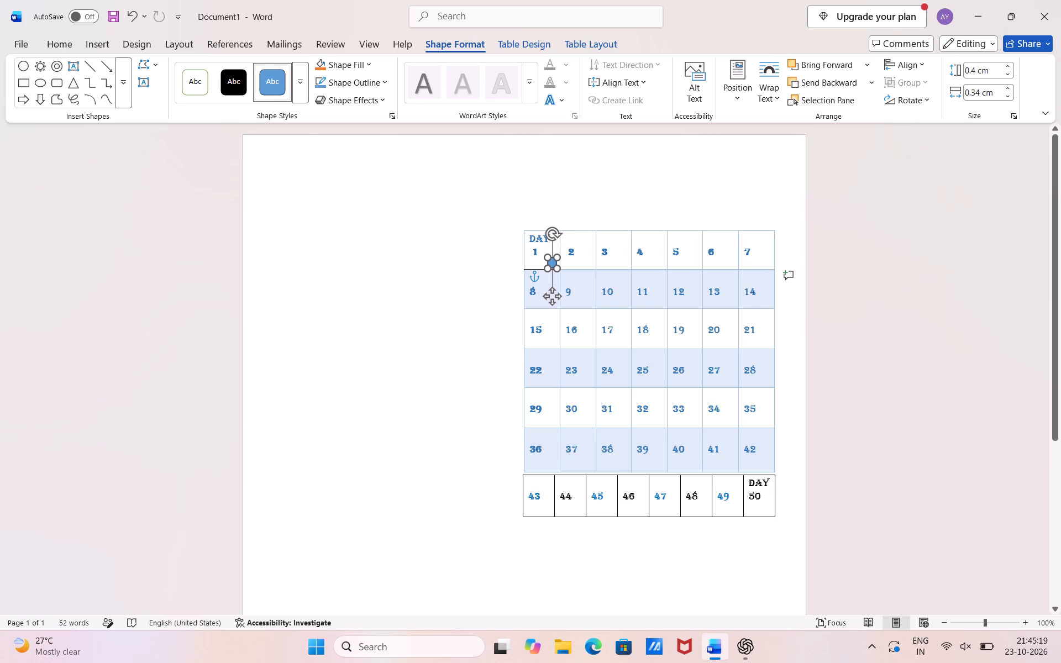
drag(554, 299, 556, 298)
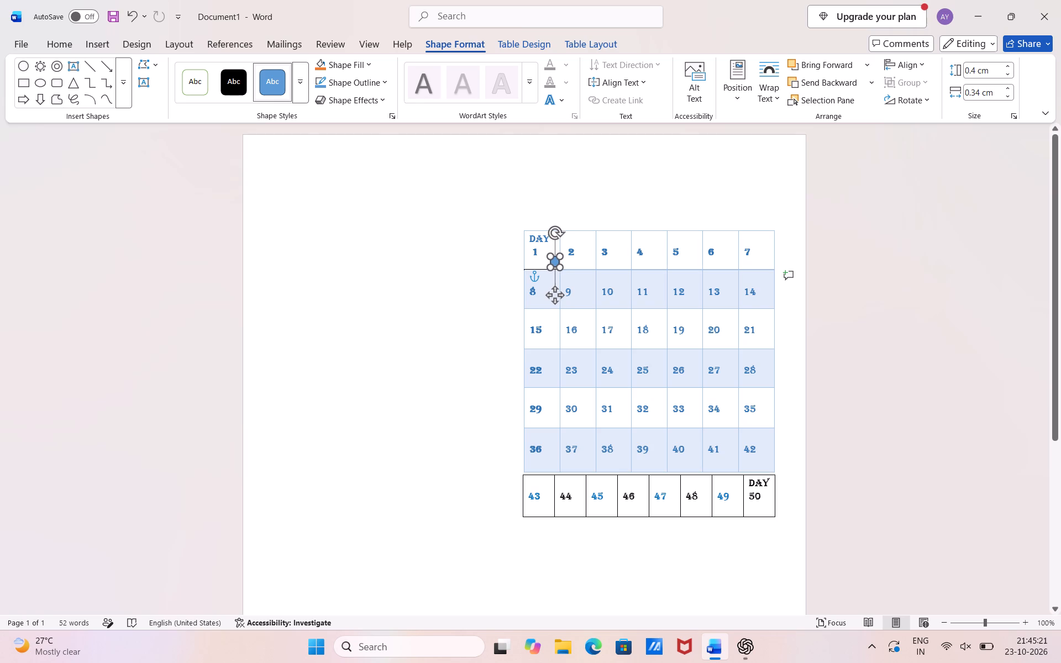
drag(556, 298, 553, 298)
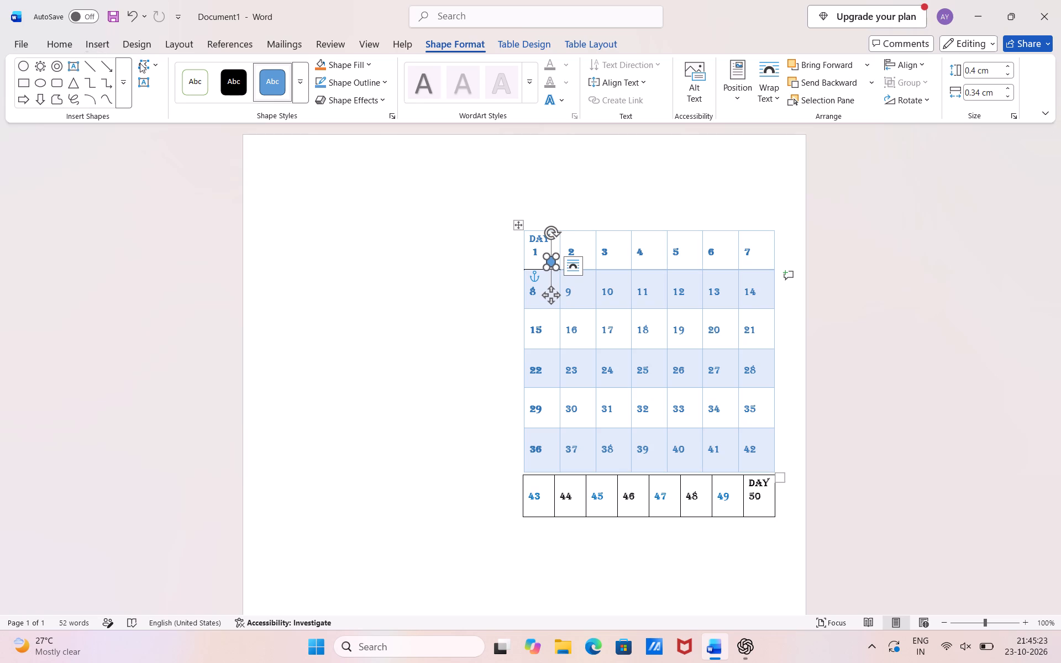
Restyle the small circle in the DAY 1 cell with the white-filled, black-outline theme style.
click(190, 86)
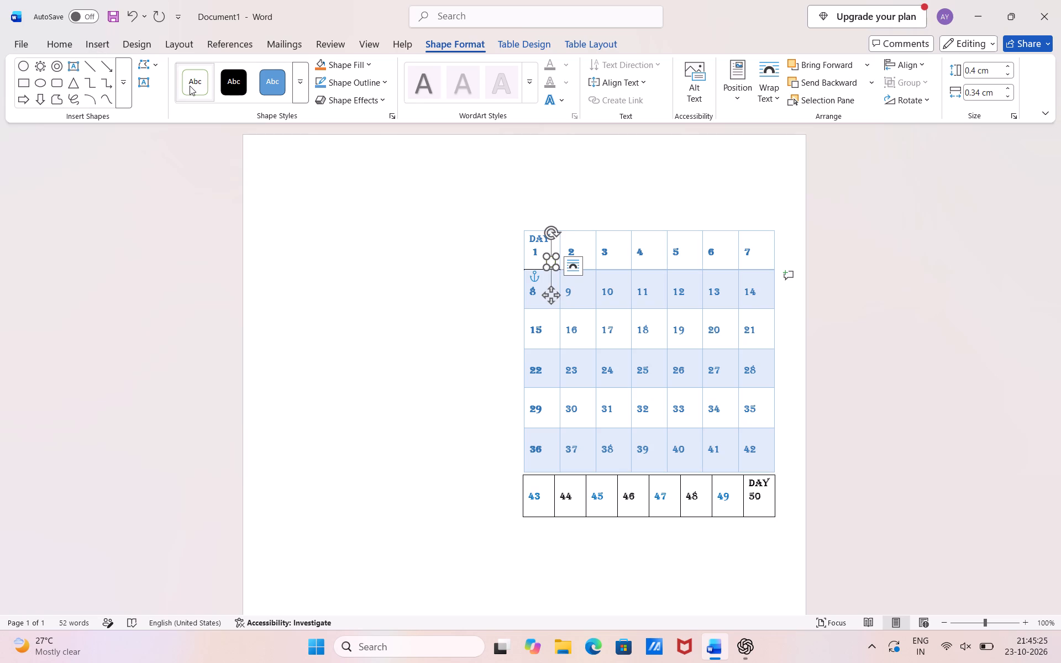
click(332, 259)
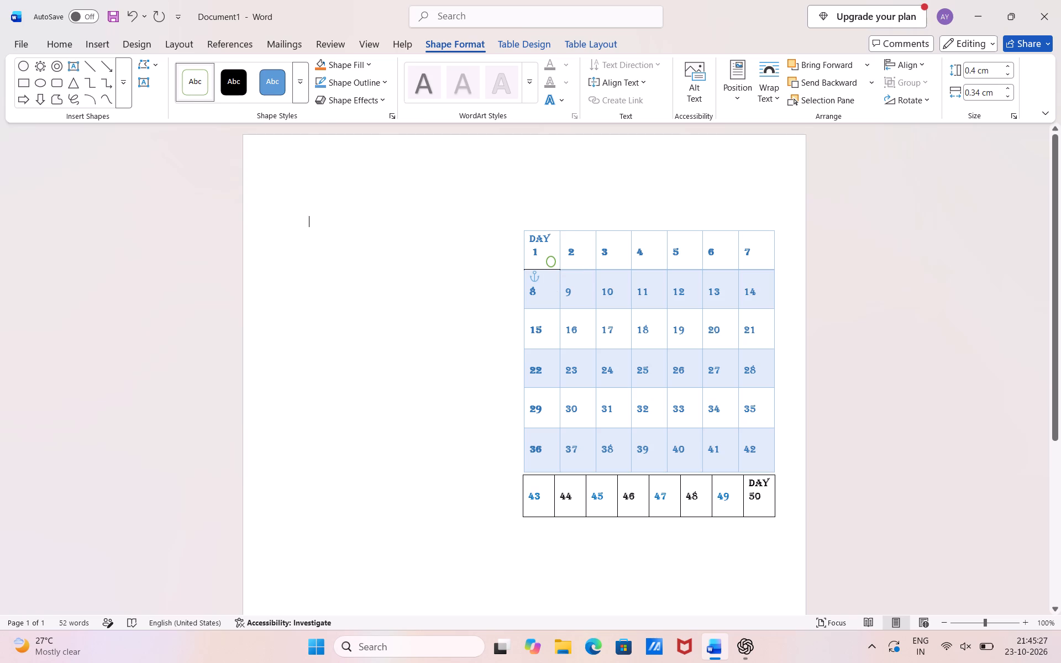
click(551, 266)
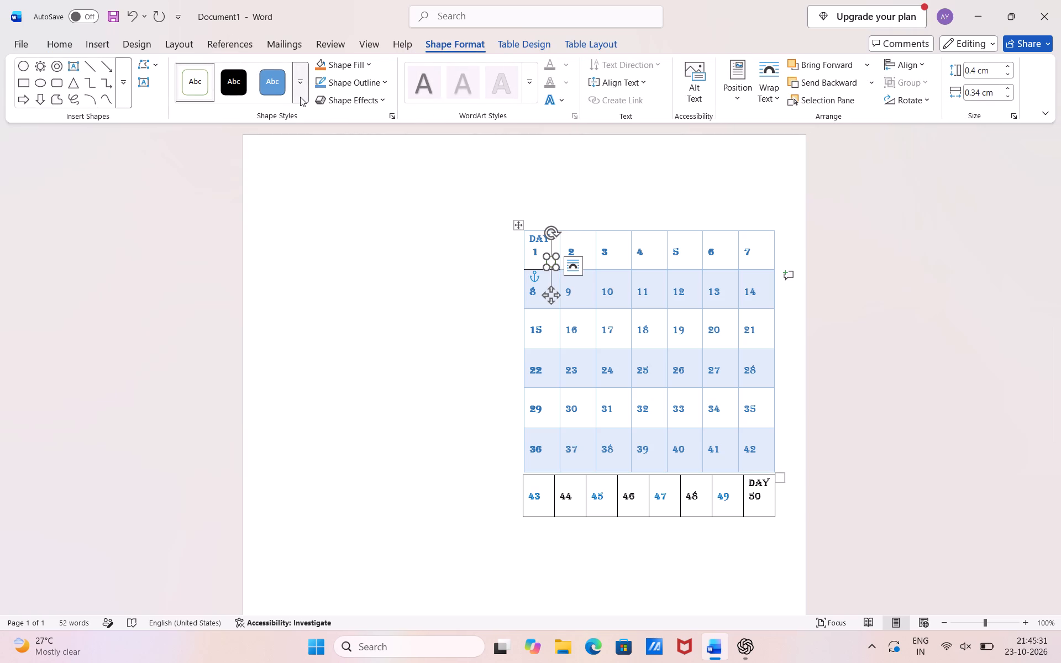
click(300, 97)
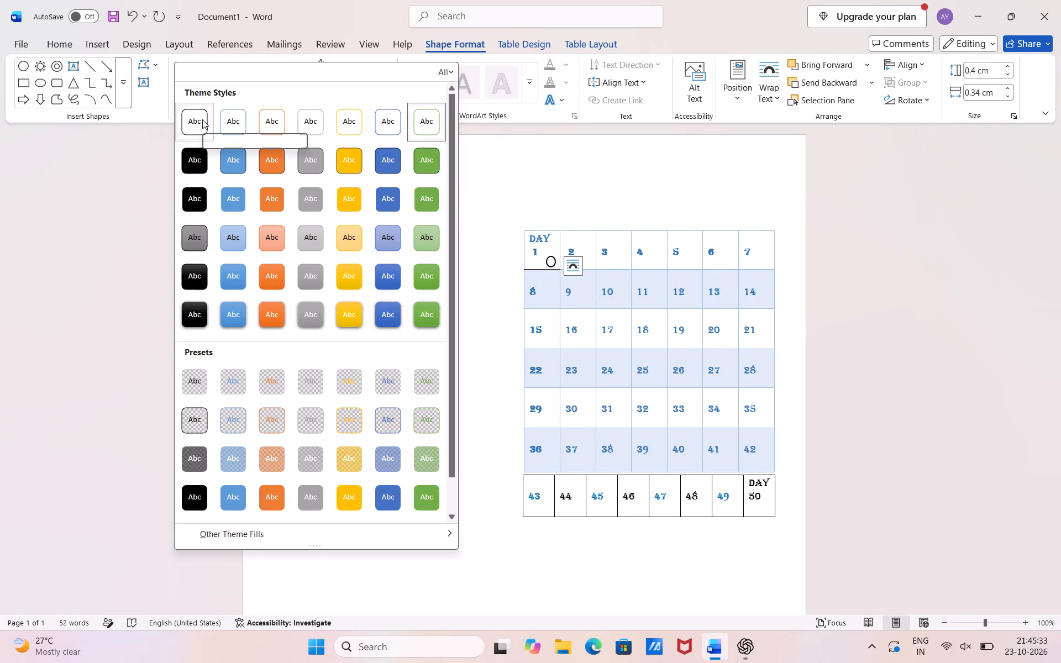
click(202, 119)
click(337, 266)
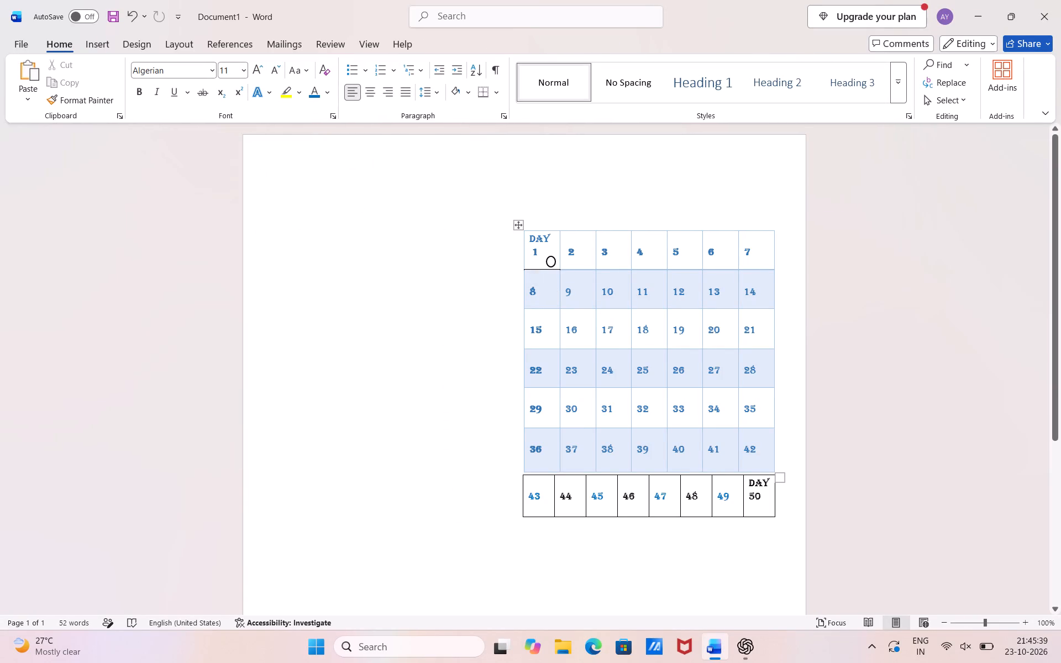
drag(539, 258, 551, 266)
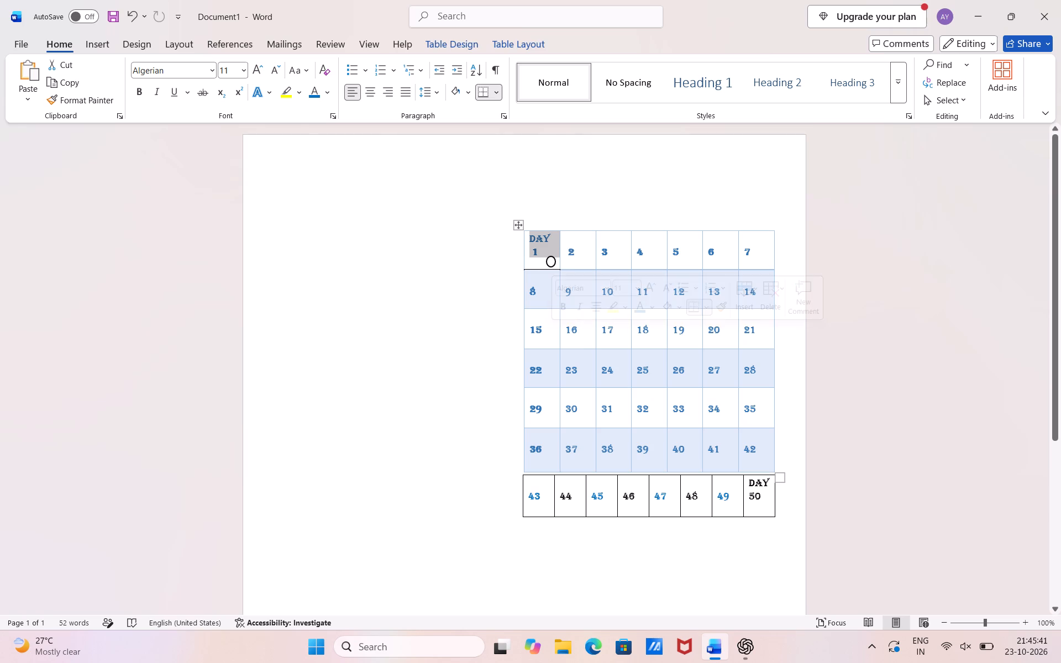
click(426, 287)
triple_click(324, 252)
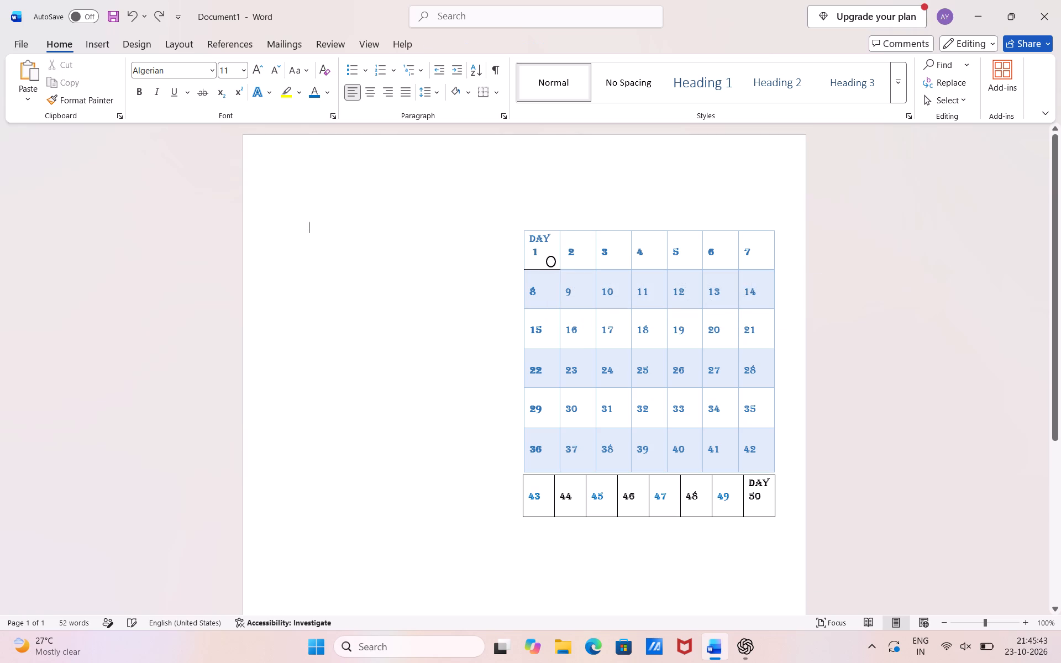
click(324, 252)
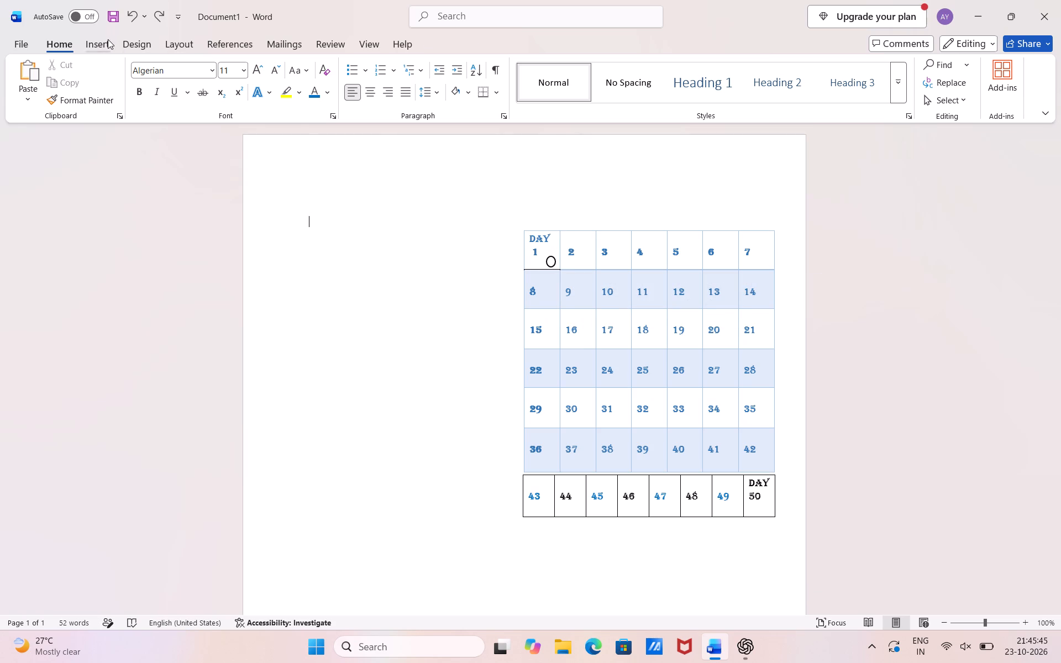
Insert a second flowchart connector circle in the blank area beside the large table and apply the black-outline theme style.
click(108, 39)
click(184, 96)
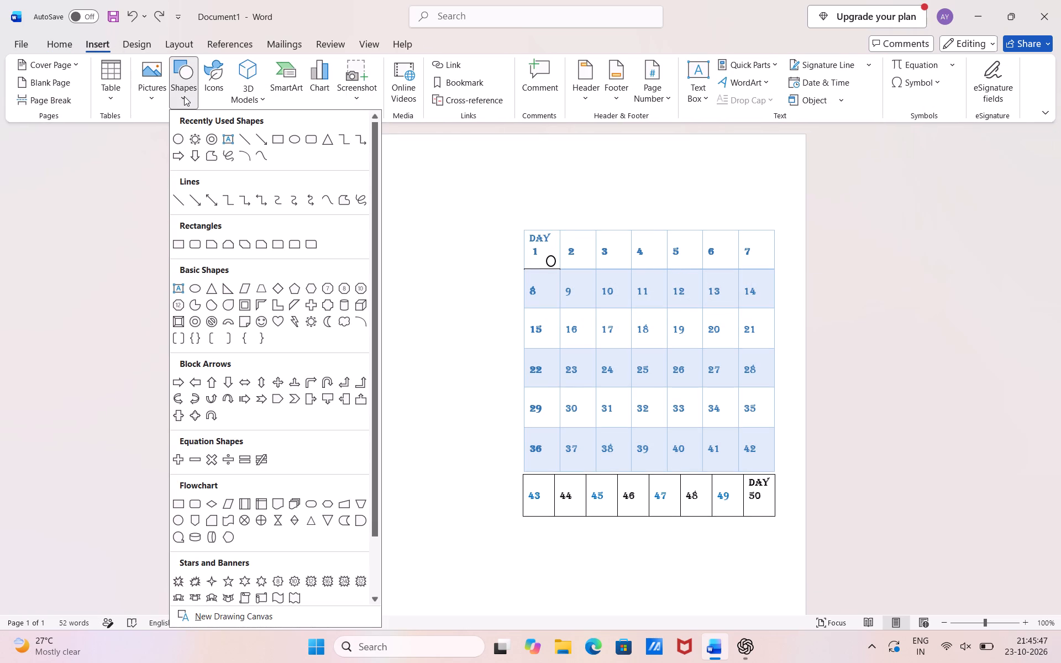
click(177, 143)
click(296, 259)
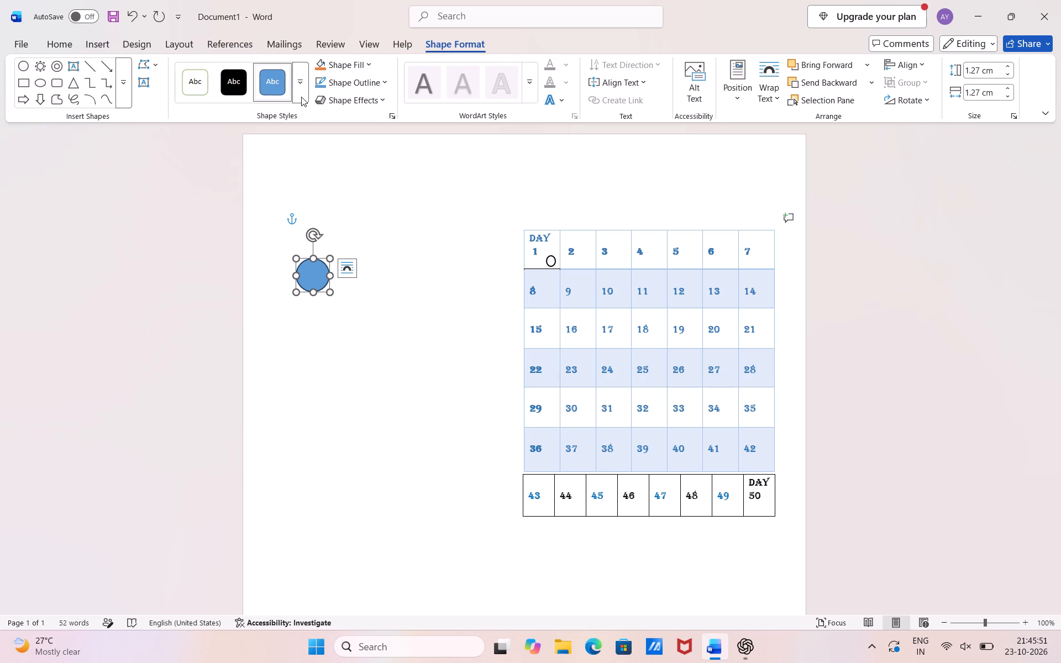
click(303, 96)
click(197, 124)
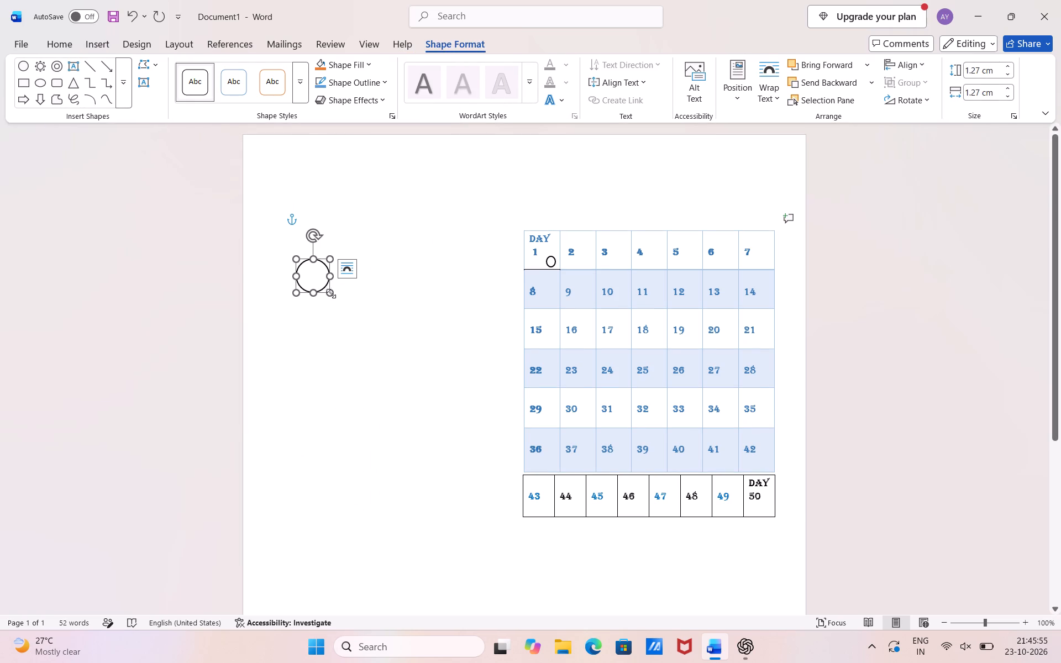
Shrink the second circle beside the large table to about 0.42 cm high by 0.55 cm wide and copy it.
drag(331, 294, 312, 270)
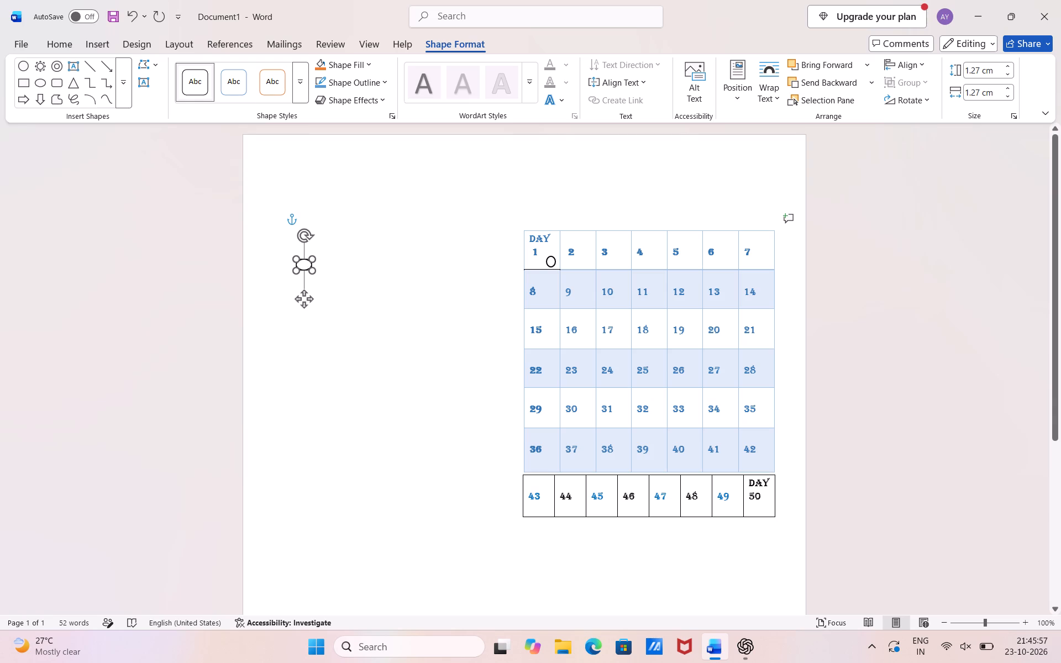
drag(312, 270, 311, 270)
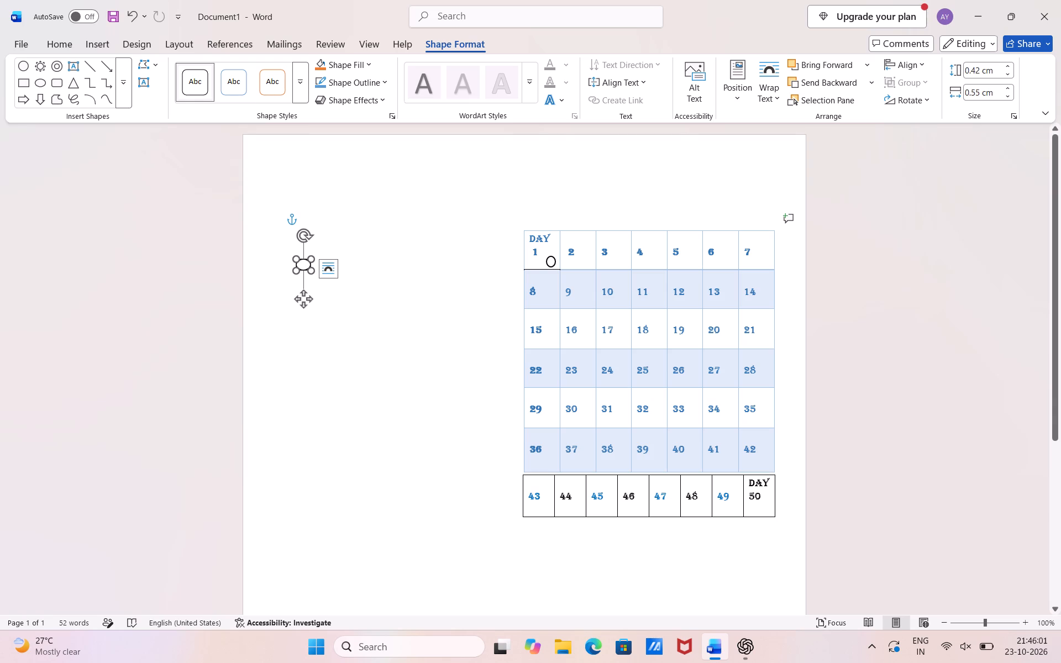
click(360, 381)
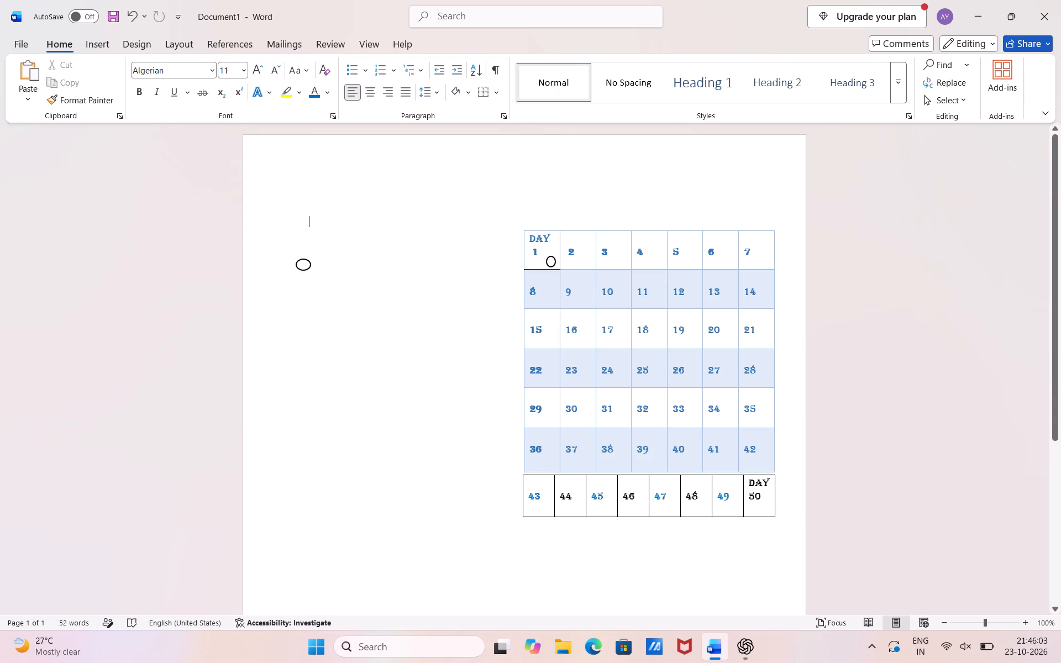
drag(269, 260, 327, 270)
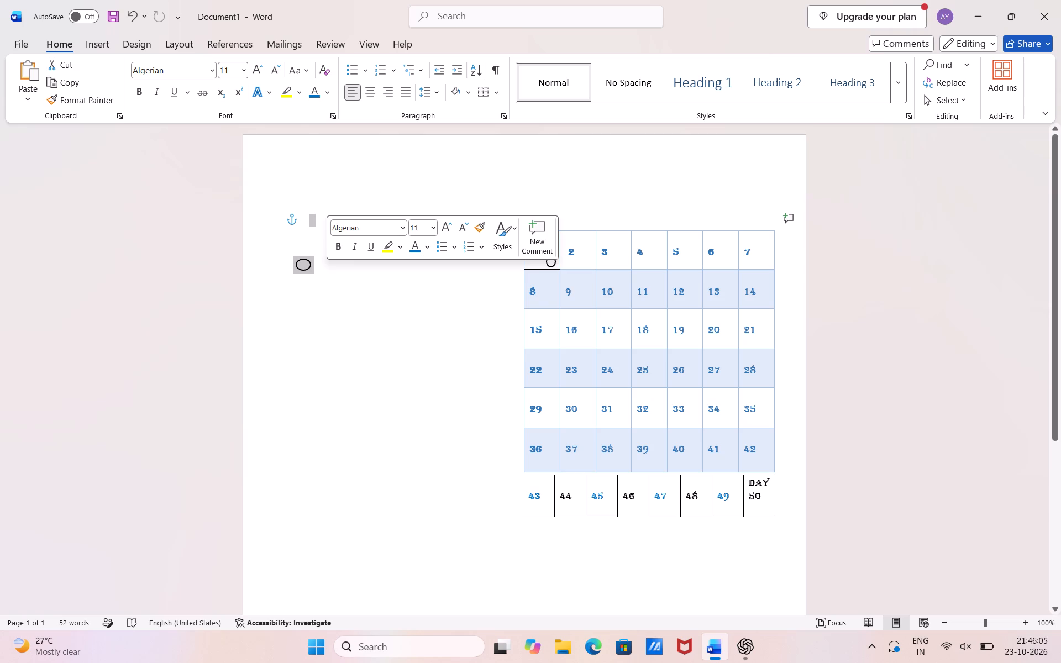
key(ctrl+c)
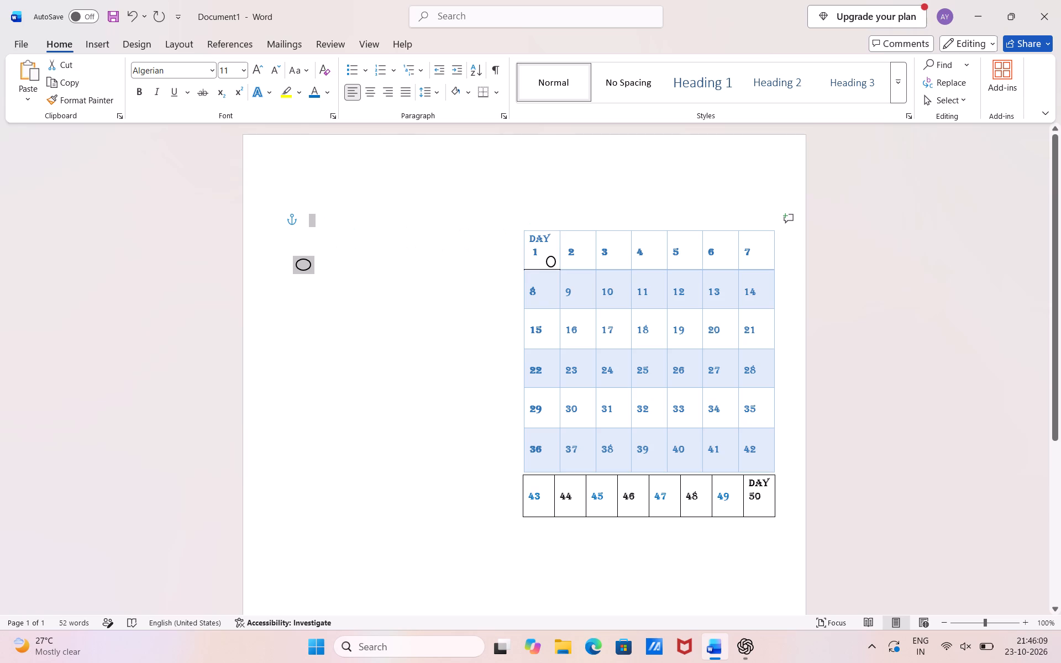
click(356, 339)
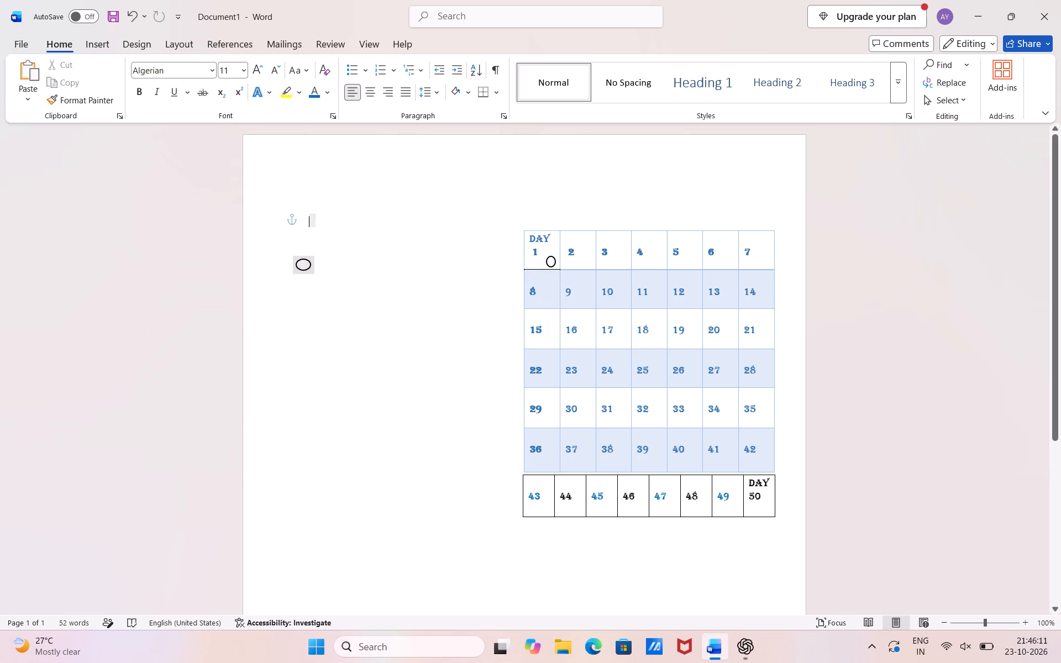
Add a second line containing five spaces beneath the 2 in the large table's day 2 cell.
click(579, 252)
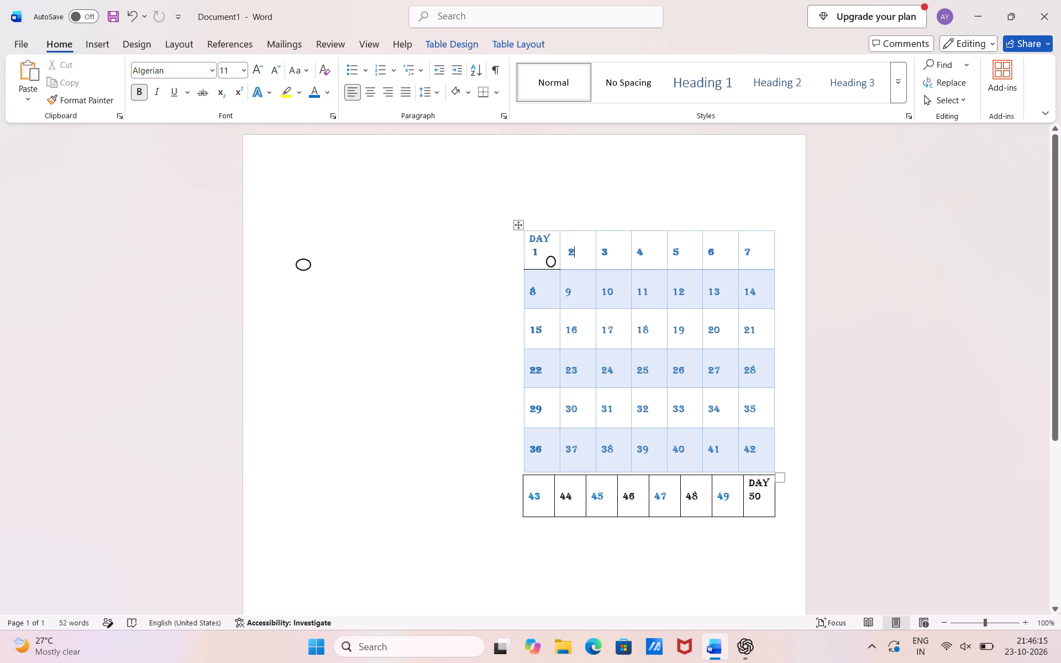
key(Down)
key(Up)
key(Return)
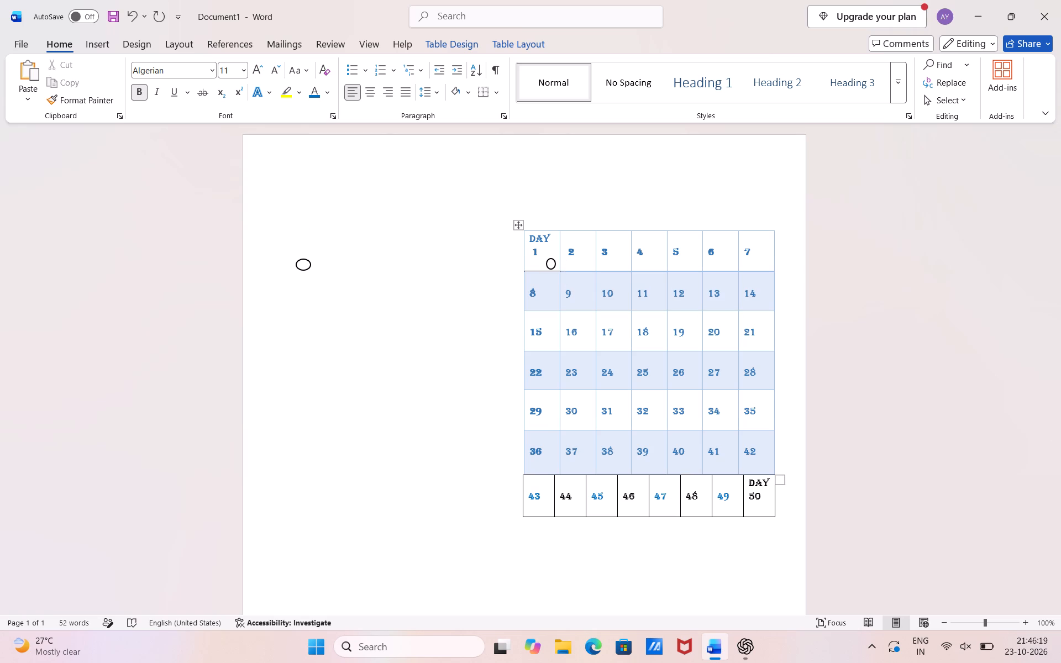
key(Right)
key(Down)
key(Left)
key(Left)
key(space)
key(space)
key(space)
key(space)
key(space)
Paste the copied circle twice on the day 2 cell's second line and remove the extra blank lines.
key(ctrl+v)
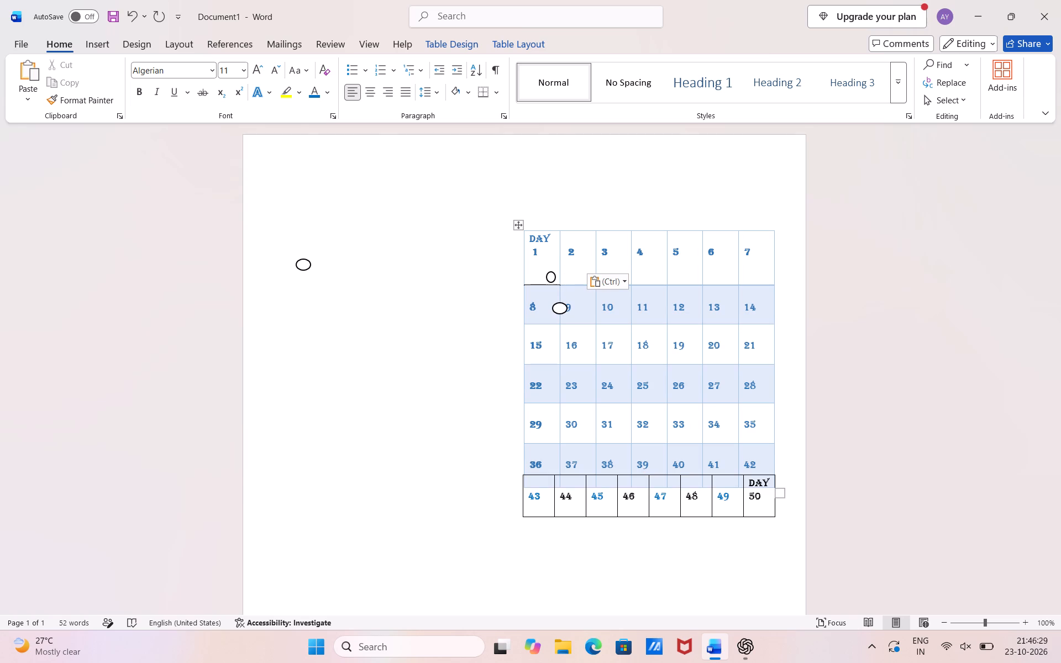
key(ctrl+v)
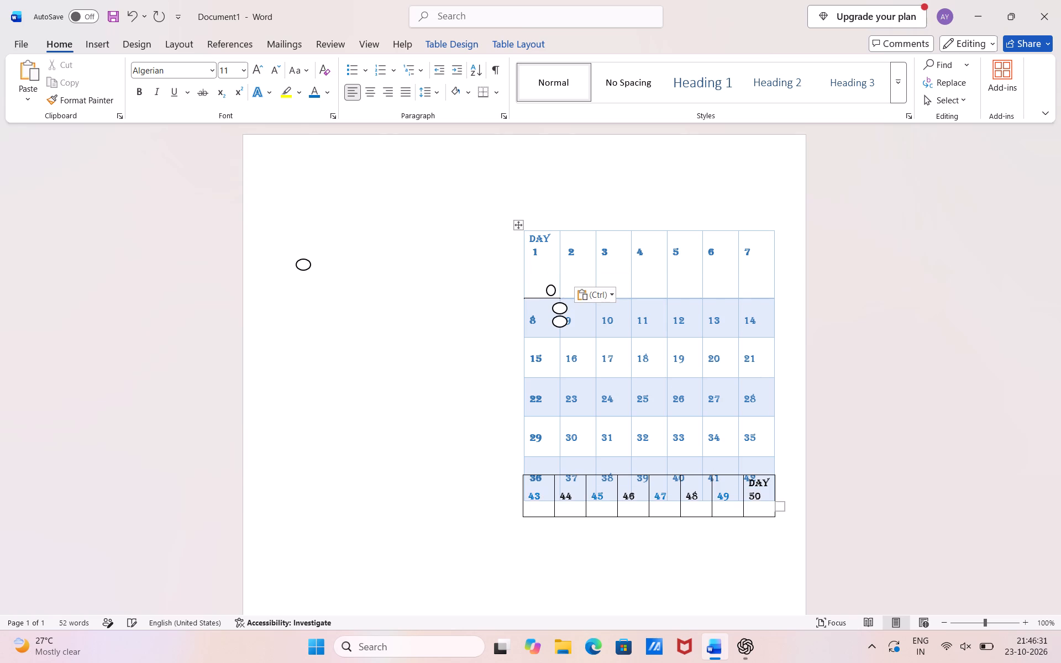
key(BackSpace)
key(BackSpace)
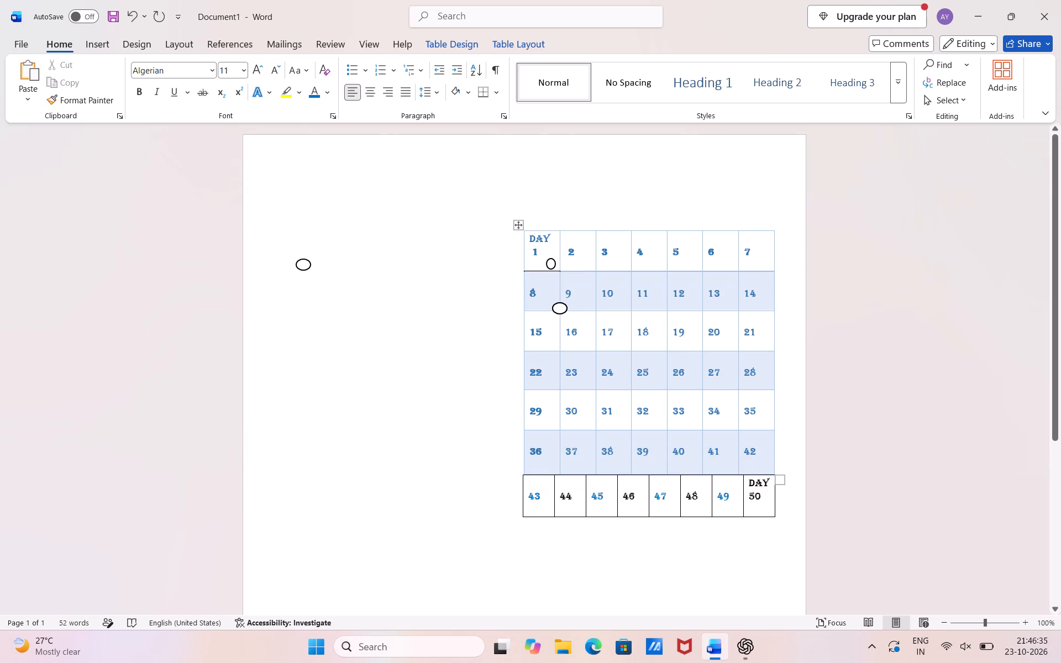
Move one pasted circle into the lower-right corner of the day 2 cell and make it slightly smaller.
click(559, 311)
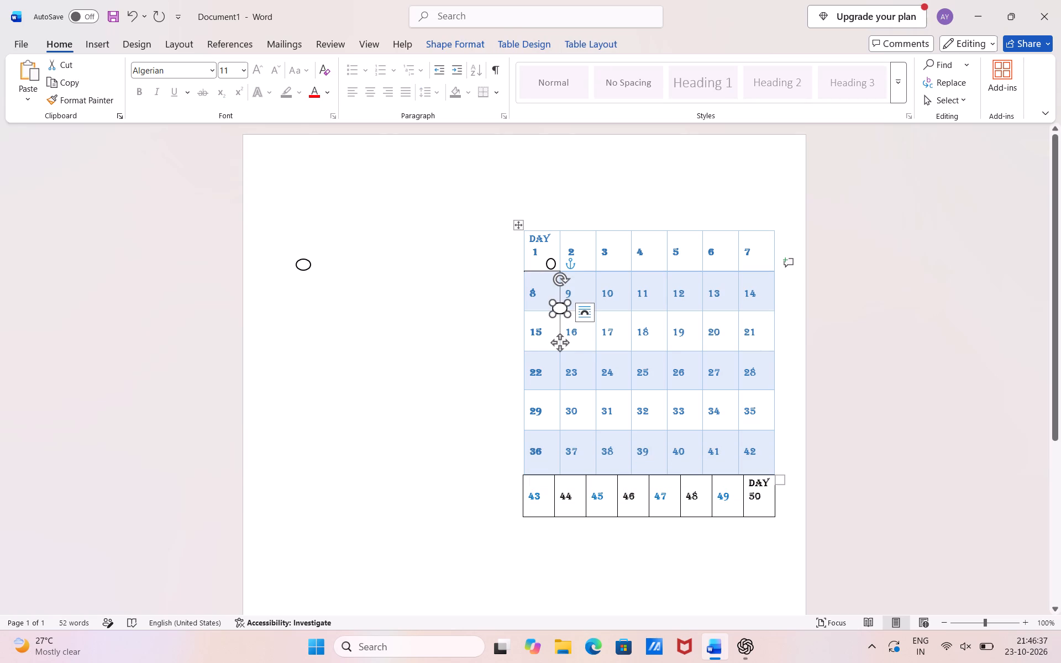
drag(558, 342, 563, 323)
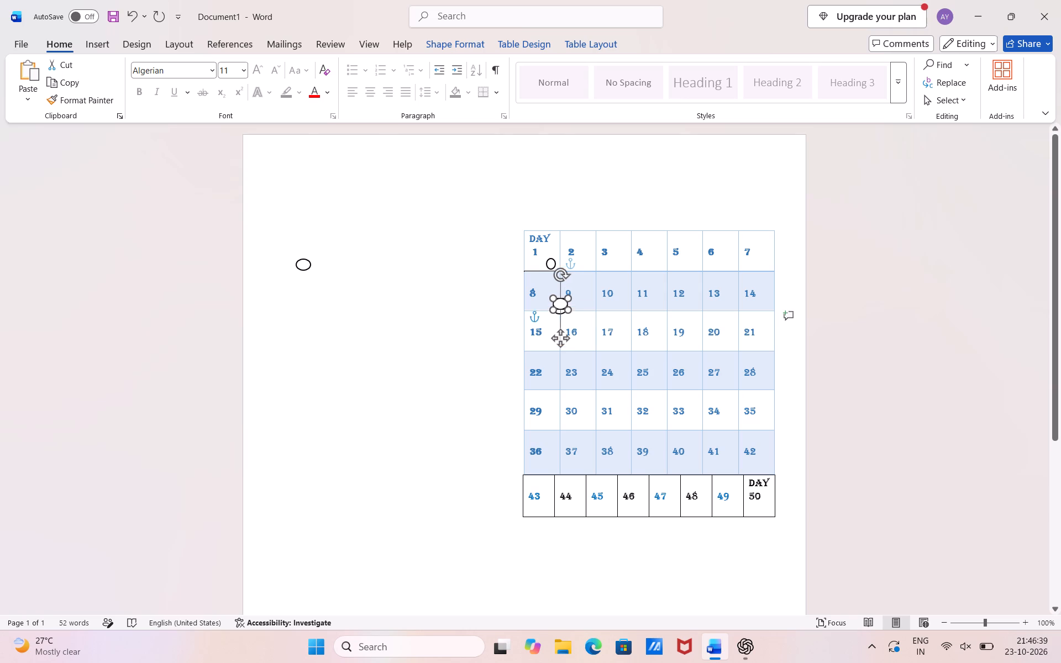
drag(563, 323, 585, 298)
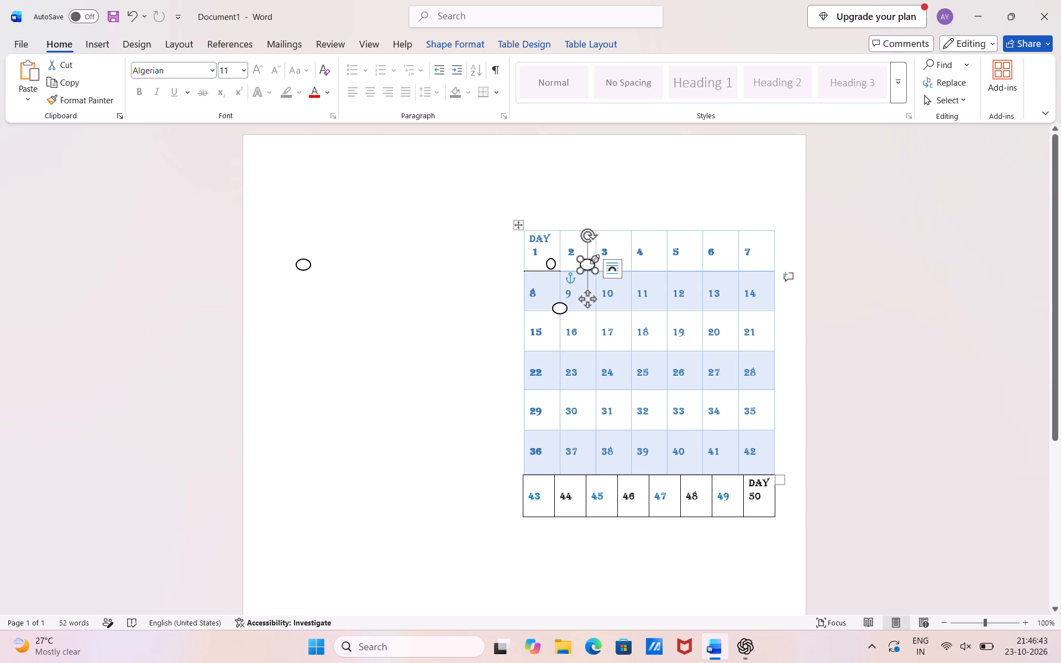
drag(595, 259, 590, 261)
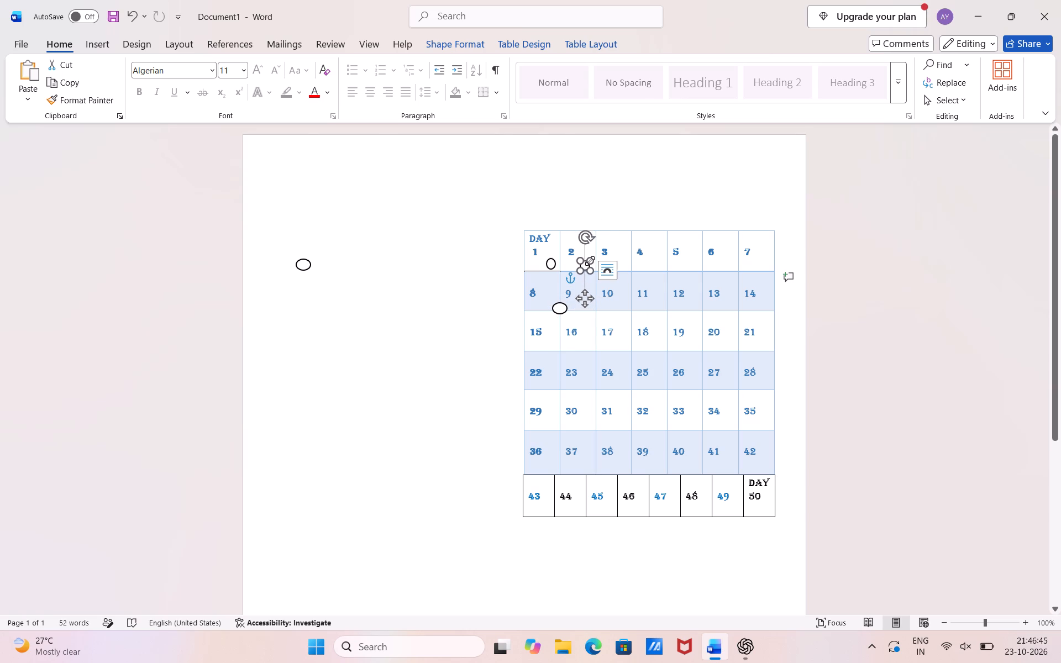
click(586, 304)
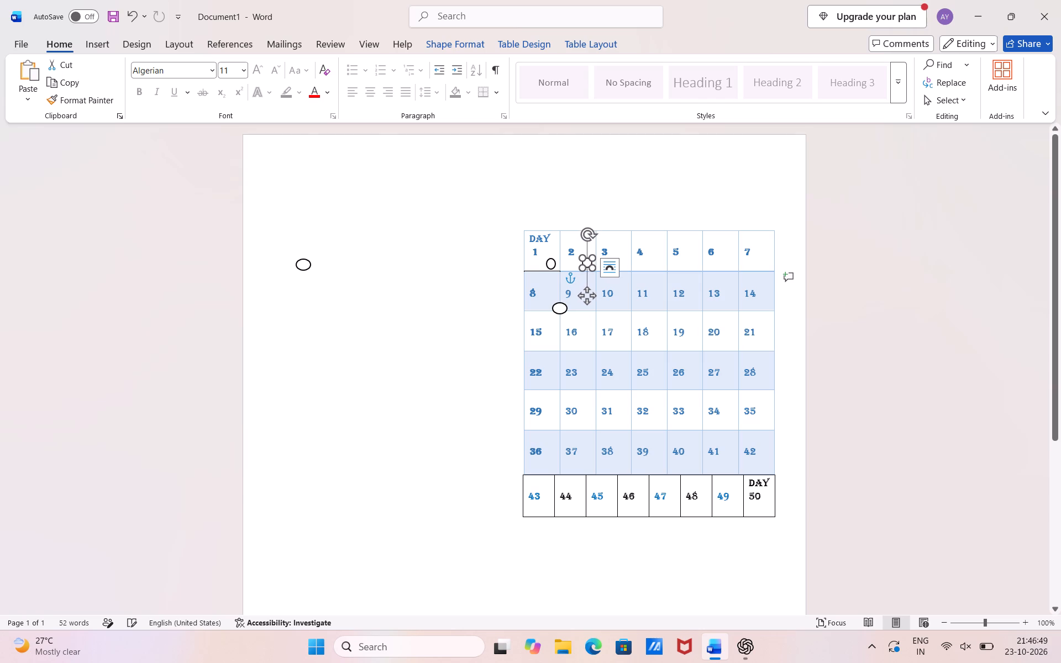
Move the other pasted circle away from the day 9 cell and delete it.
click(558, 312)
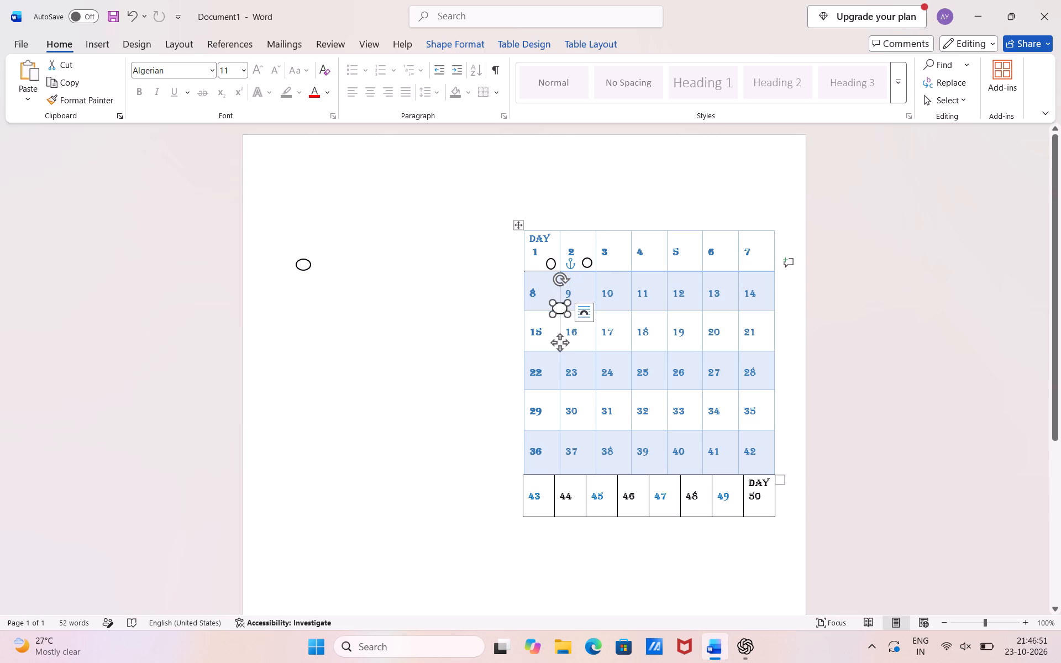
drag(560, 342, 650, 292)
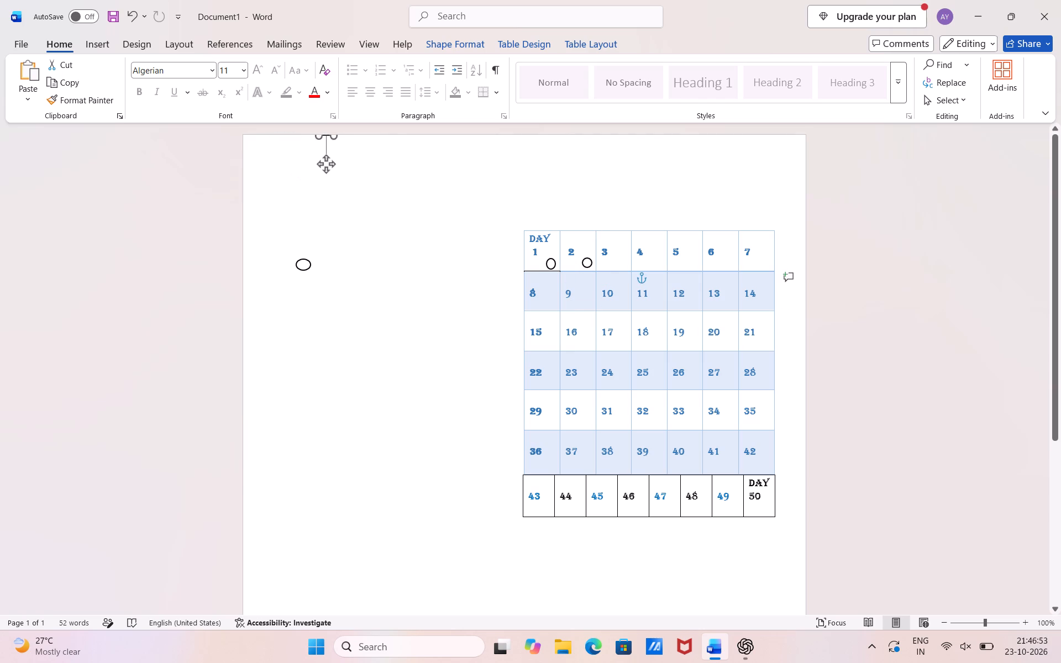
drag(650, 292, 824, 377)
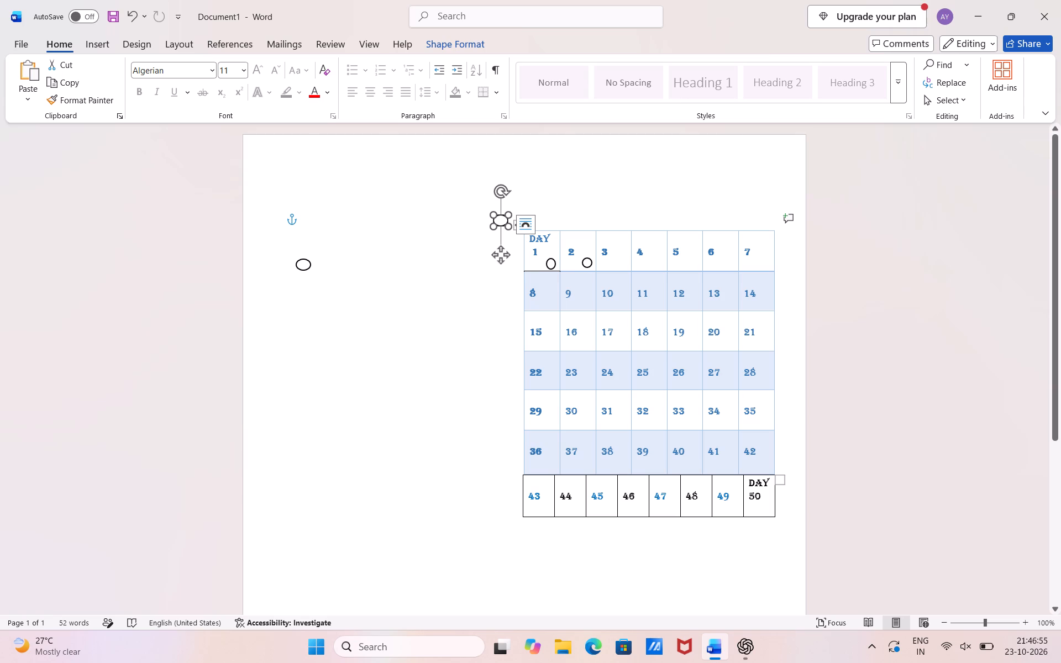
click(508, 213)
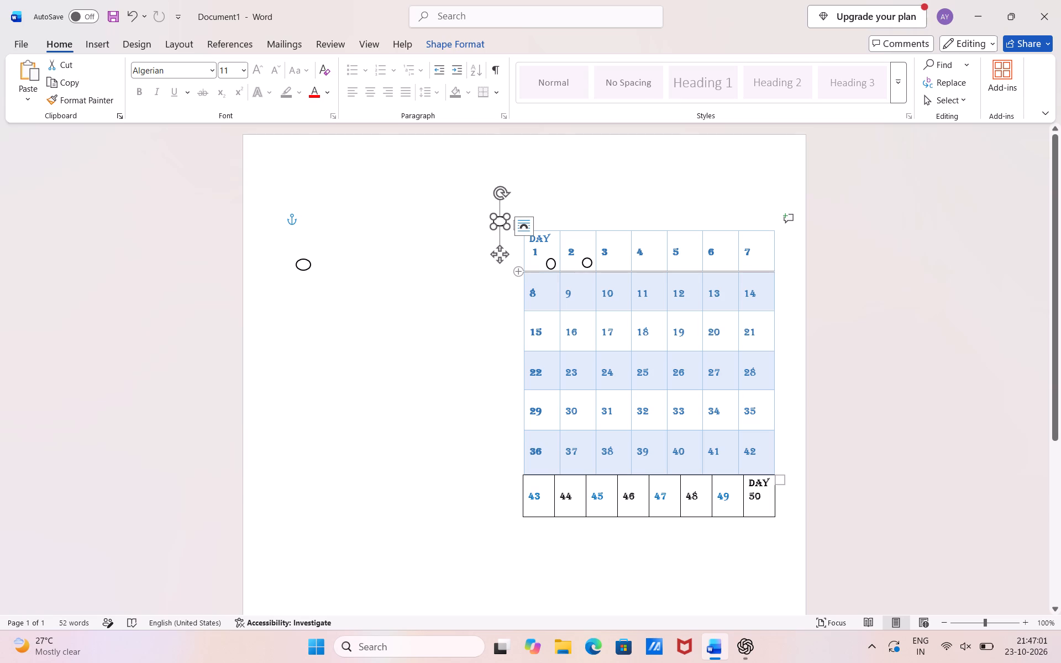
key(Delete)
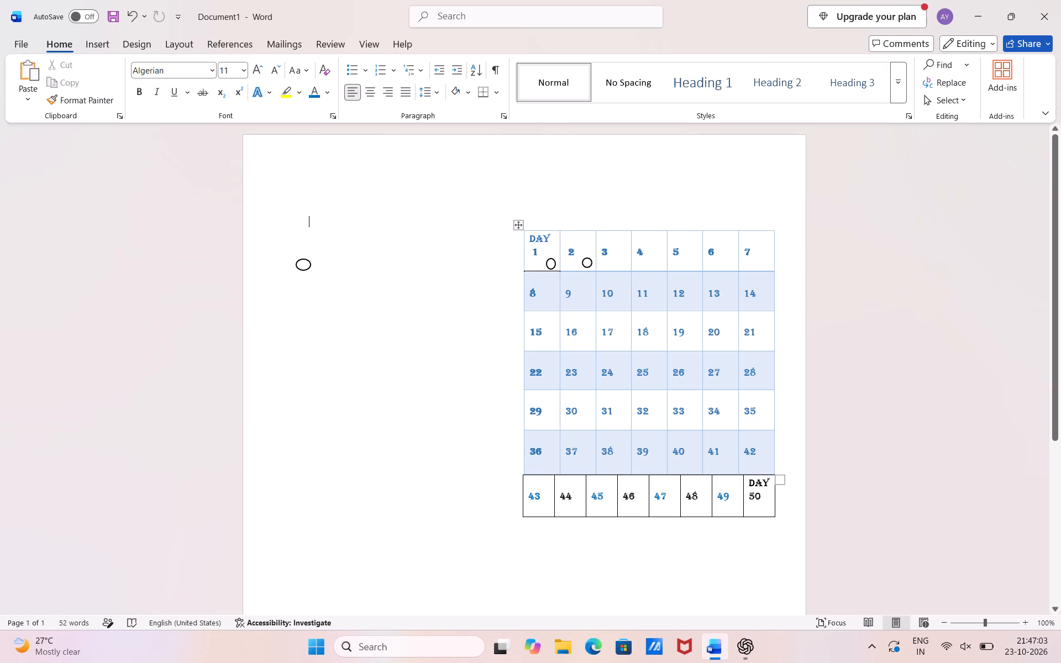
Delete the remaining circles from the day 2 cell, the DAY 1 cell and the blank area beside the large table.
click(591, 265)
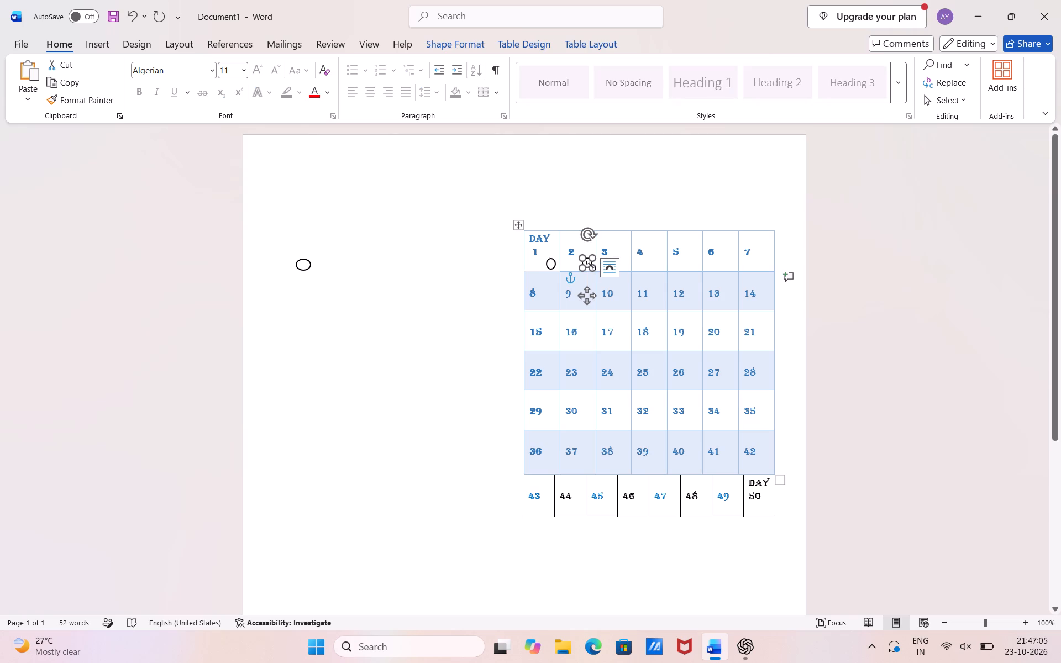
key(Delete)
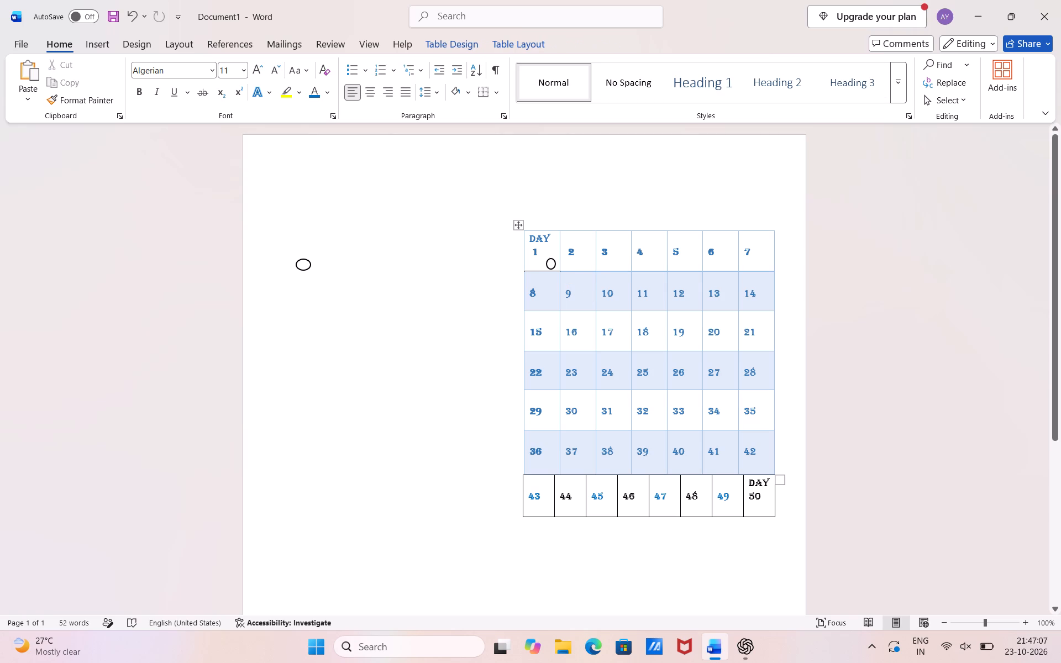
click(549, 265)
key(Delete)
click(361, 244)
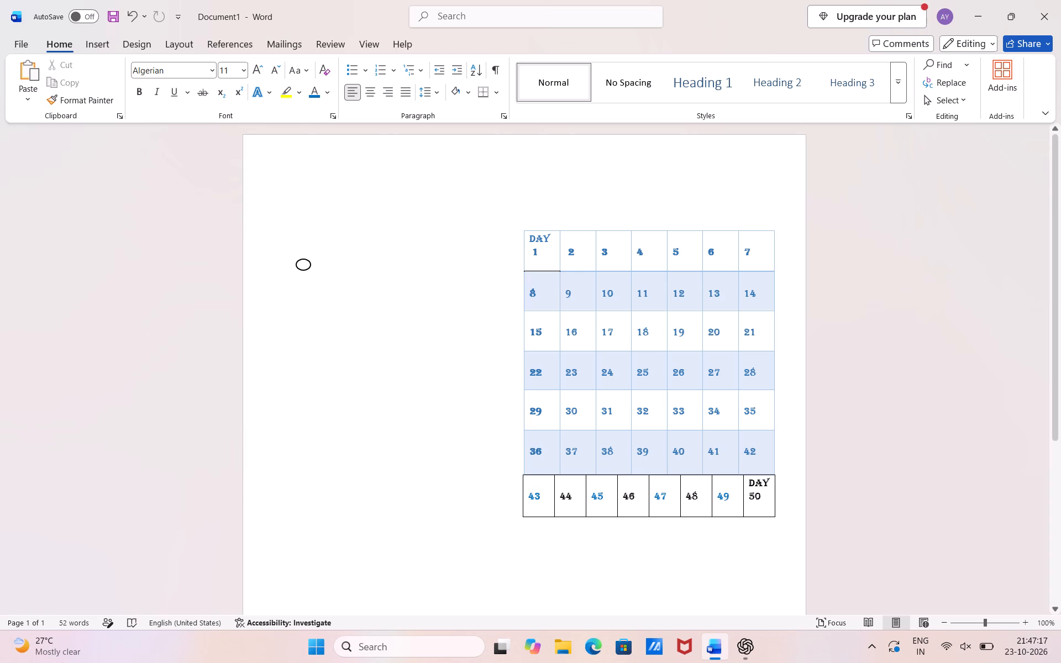
click(304, 273)
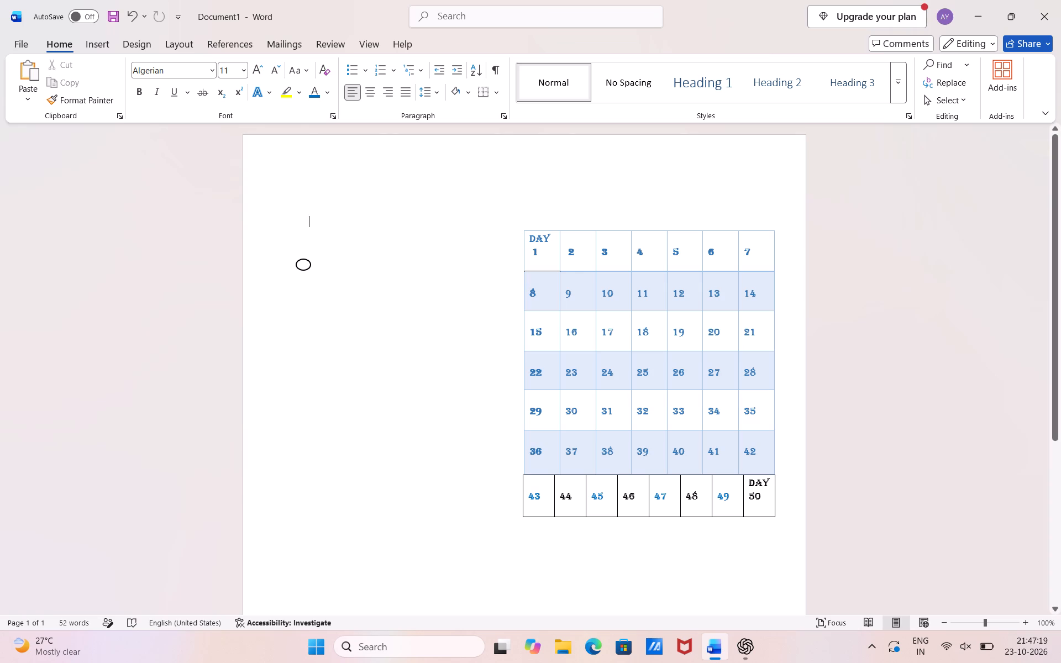
click(304, 260)
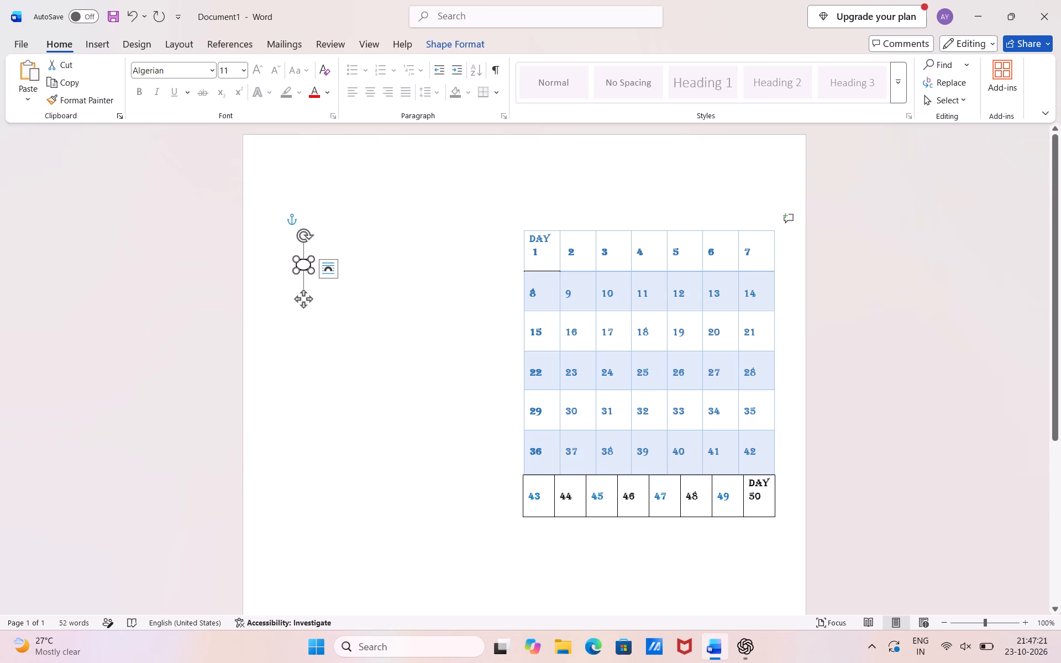
key(Delete)
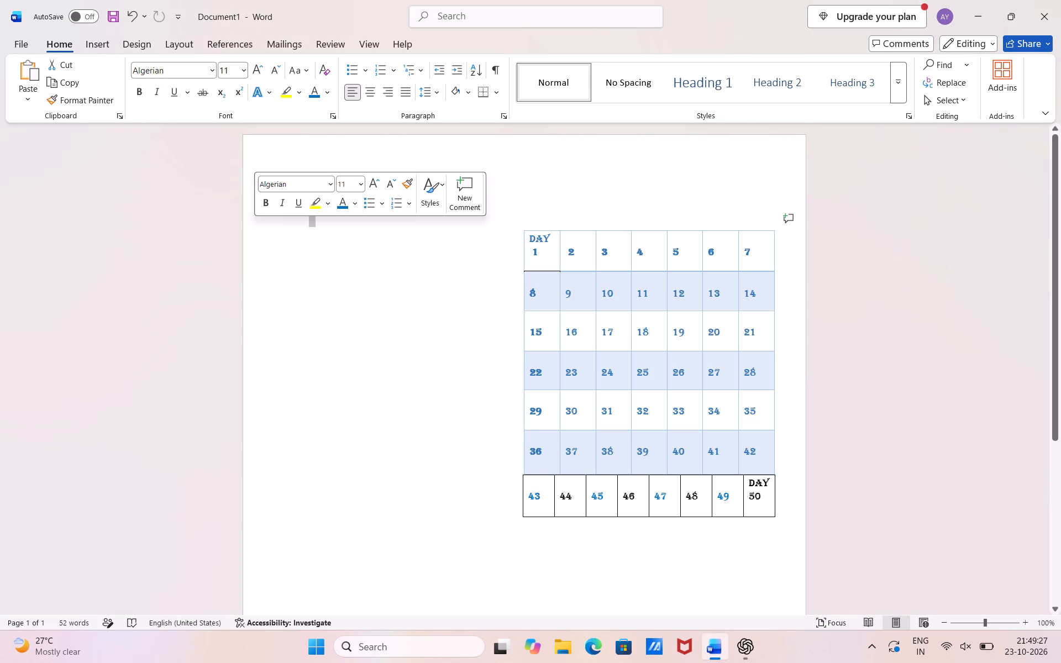
click(261, 231)
click(261, 231)
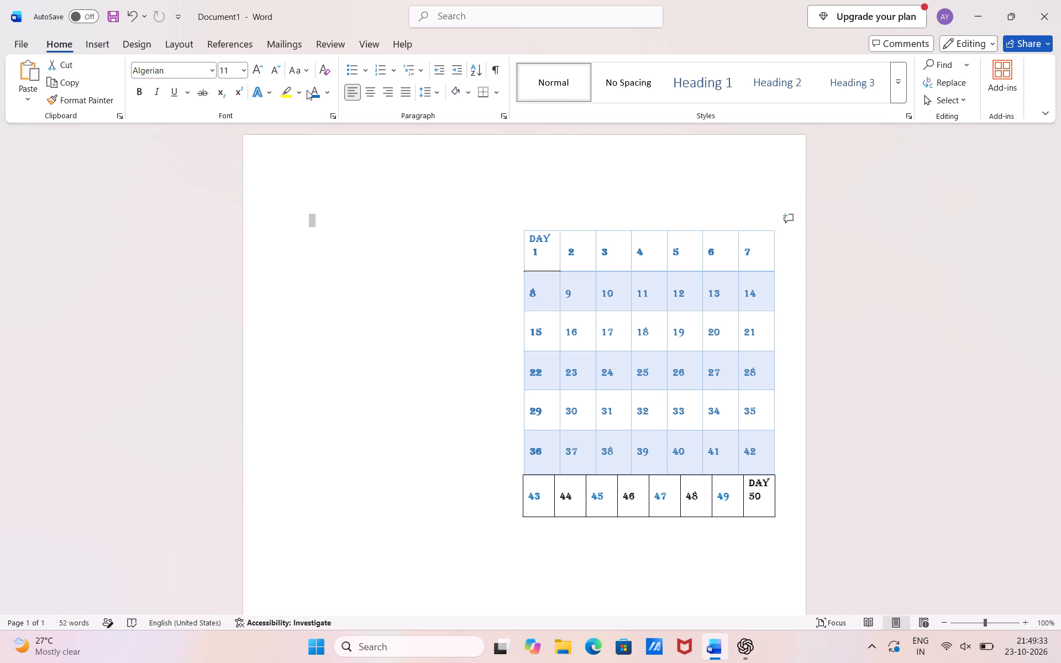
click(258, 70)
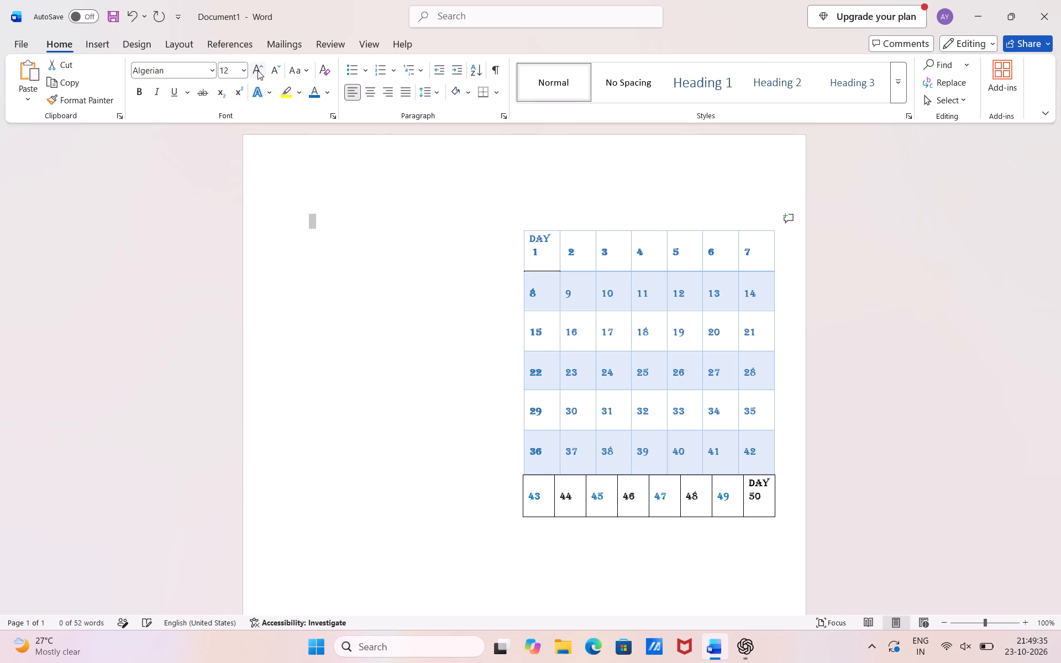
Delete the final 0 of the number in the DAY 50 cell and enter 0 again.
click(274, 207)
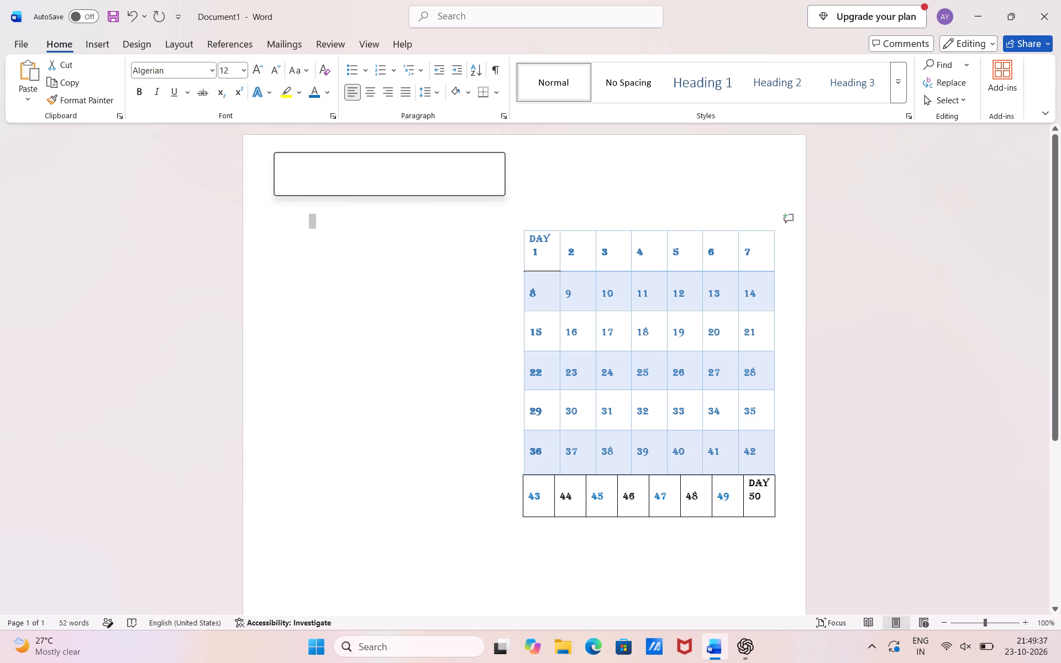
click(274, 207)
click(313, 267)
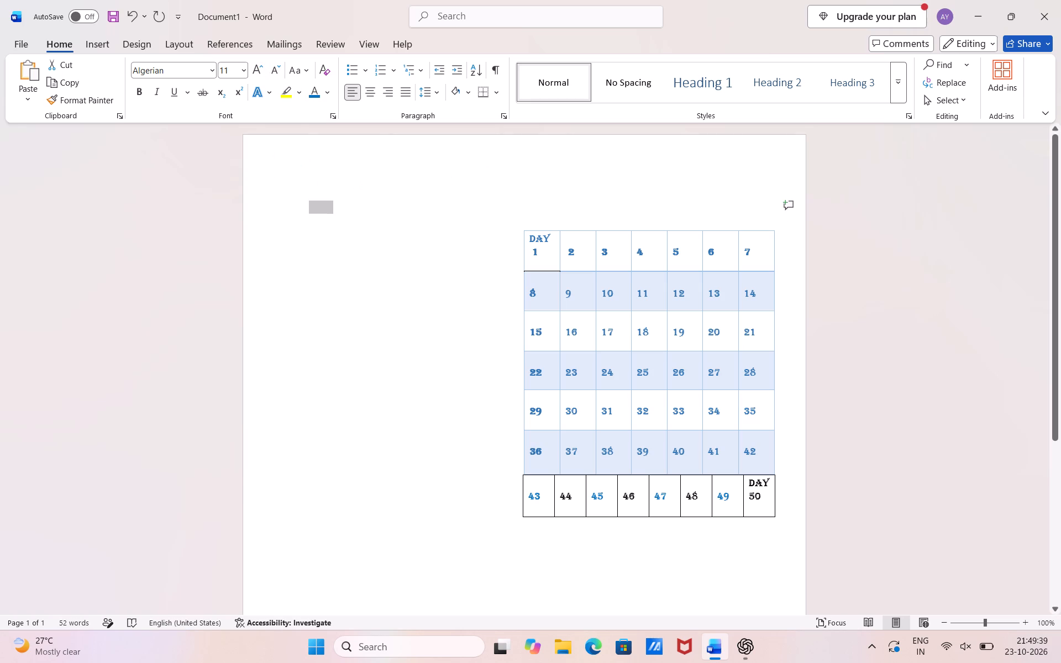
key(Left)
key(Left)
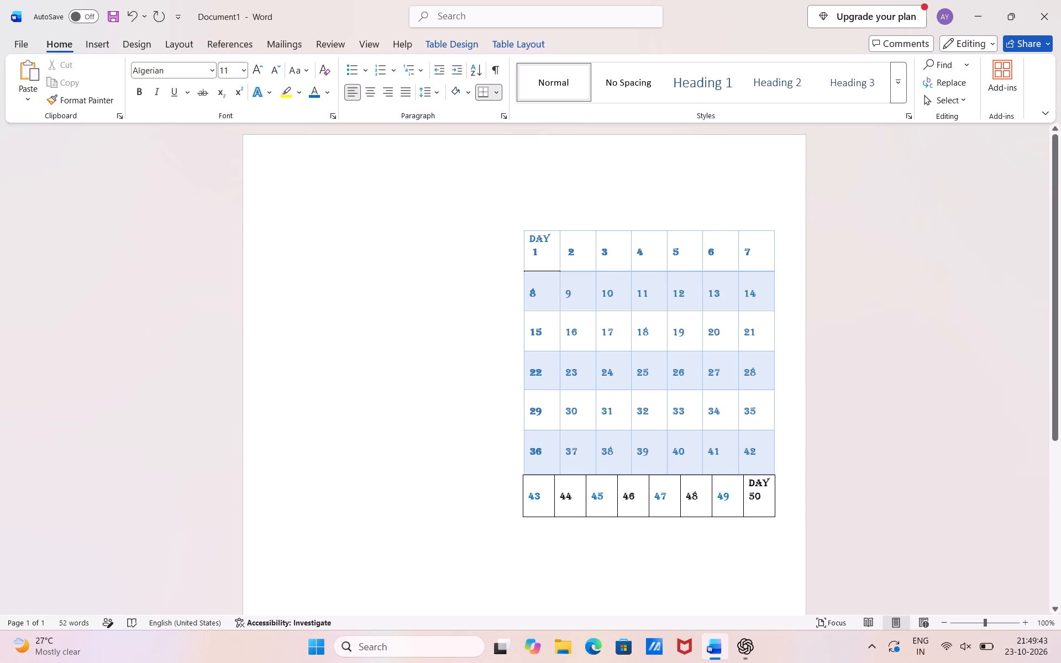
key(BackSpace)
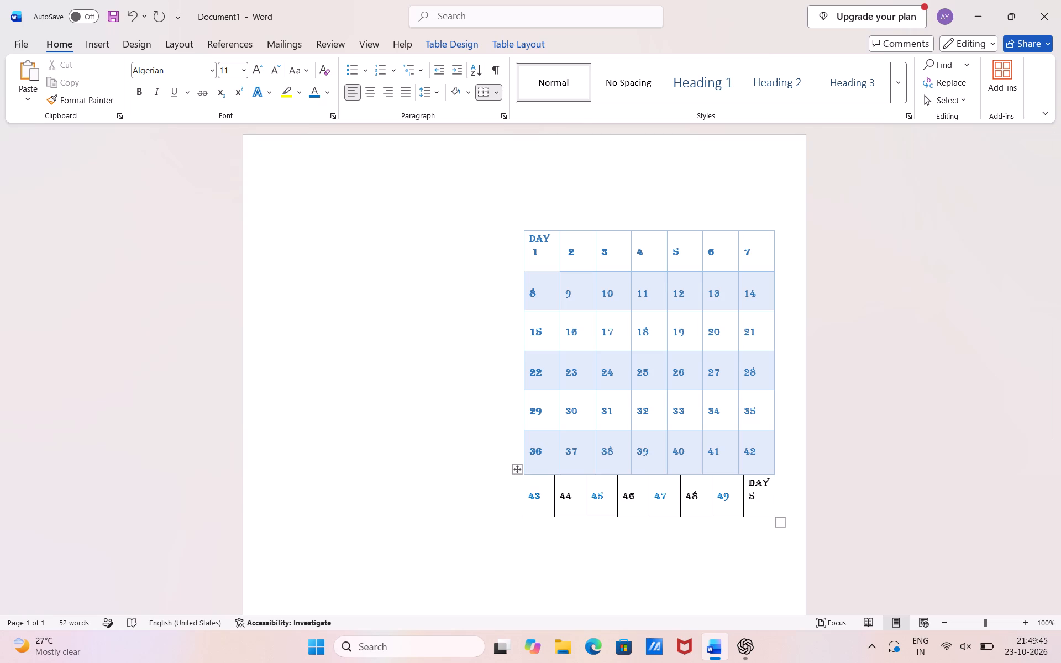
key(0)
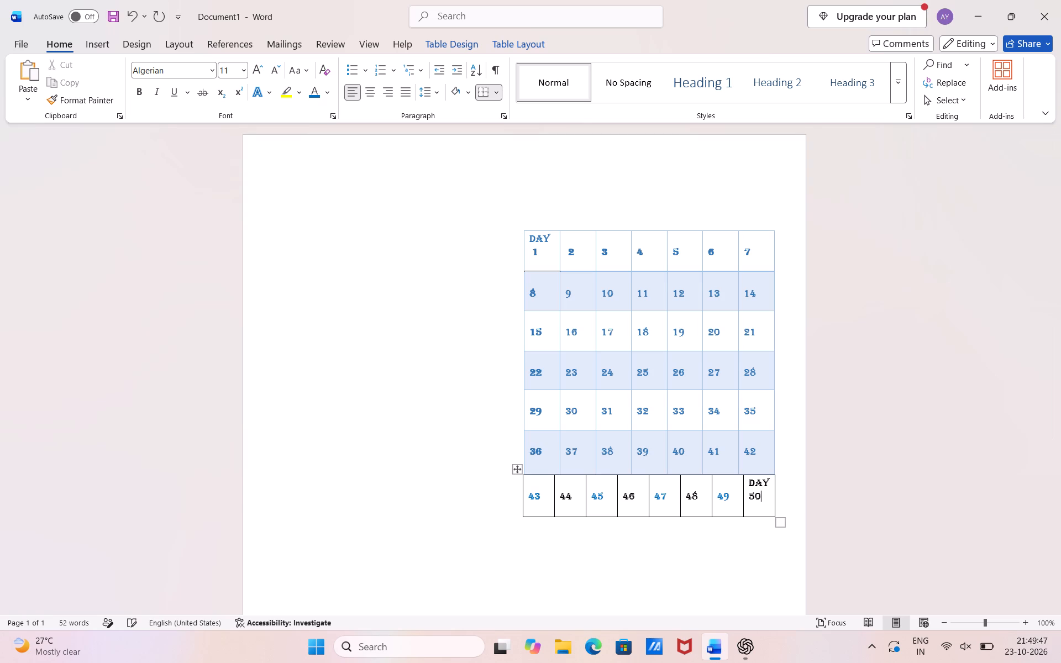
Paste the copied nutrient and Indian food sources table at the blank line above the day grid.
click(290, 222)
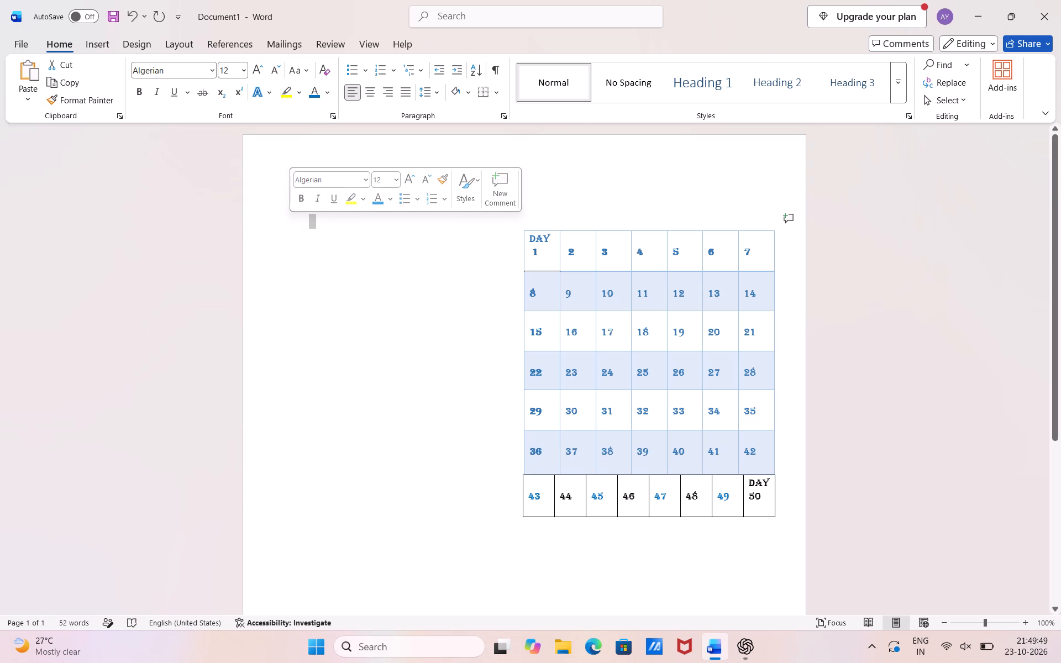
click(287, 239)
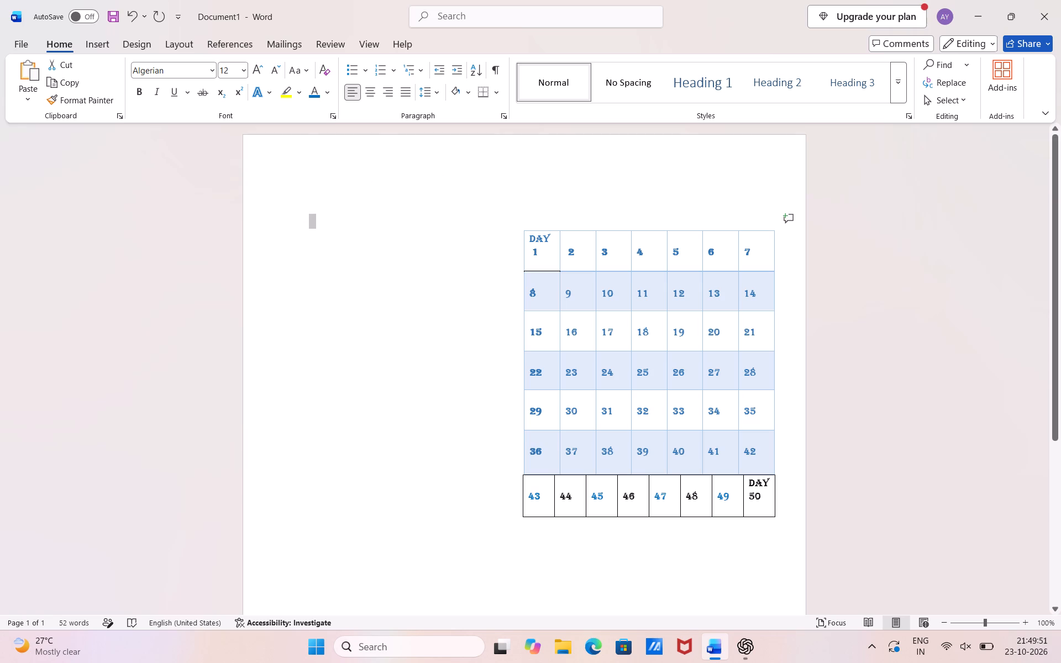
click(322, 215)
key(ctrl+v)
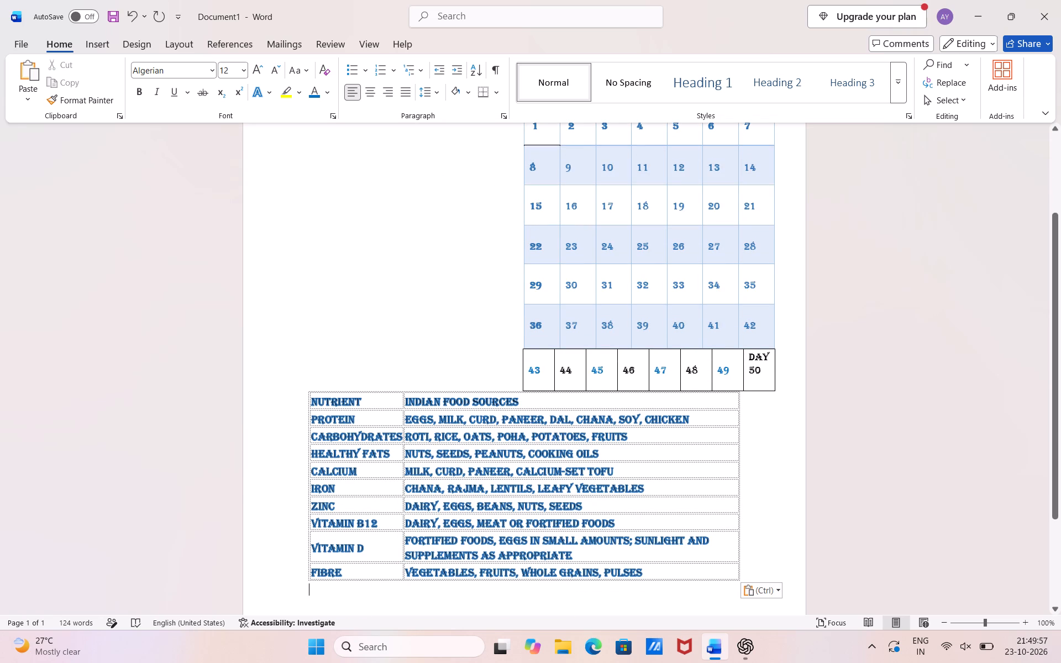
Set the font colour to black on the blank line following the pasted nutrient table.
click(325, 88)
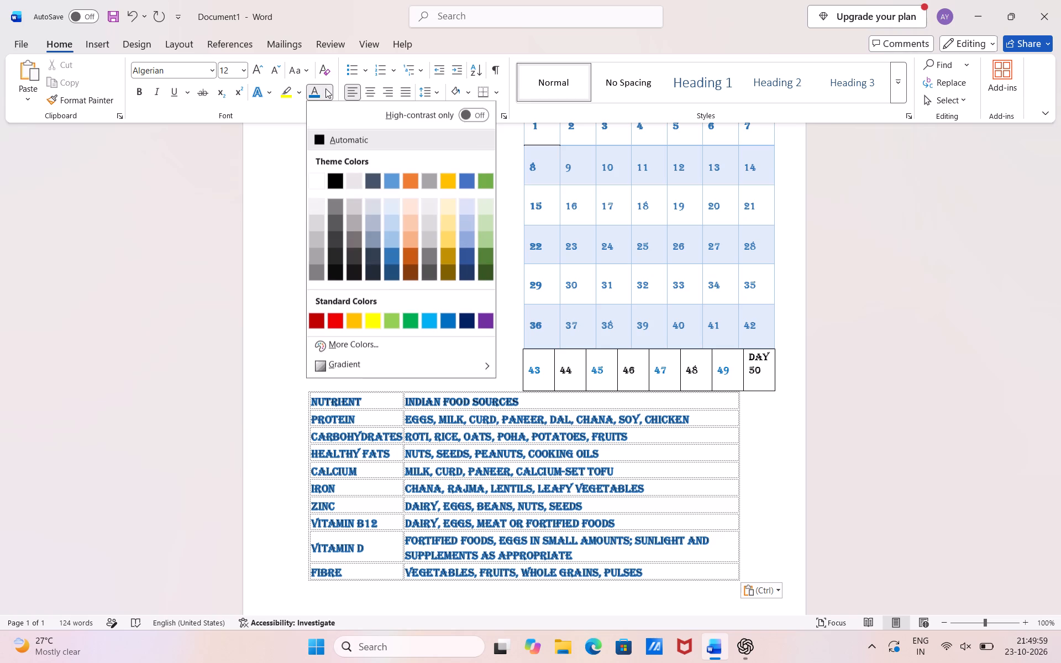
click(335, 185)
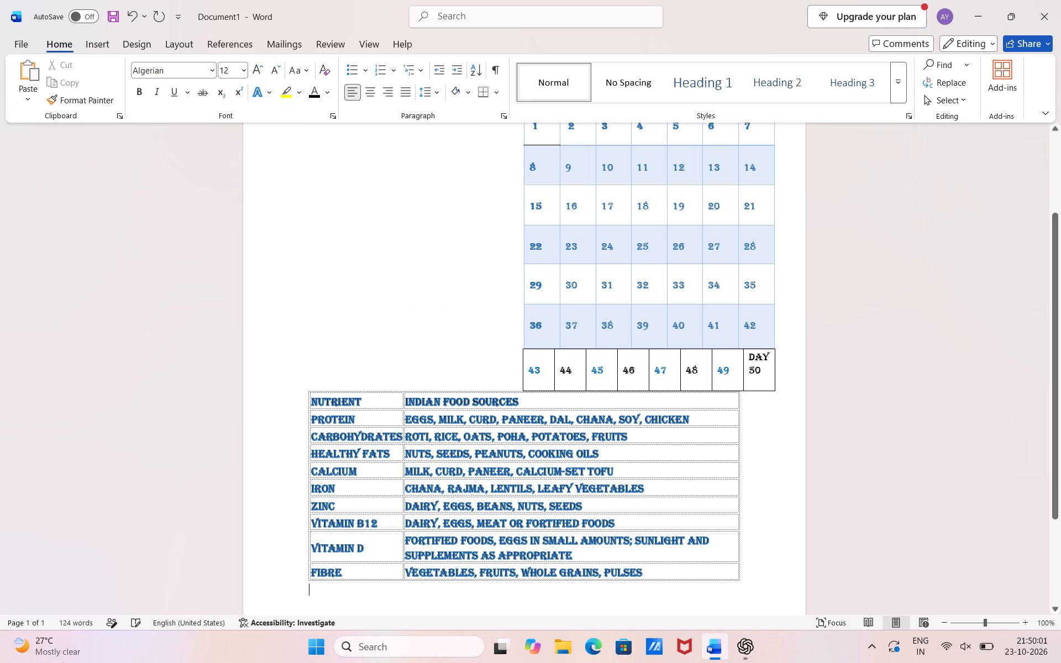
drag(298, 377, 412, 430)
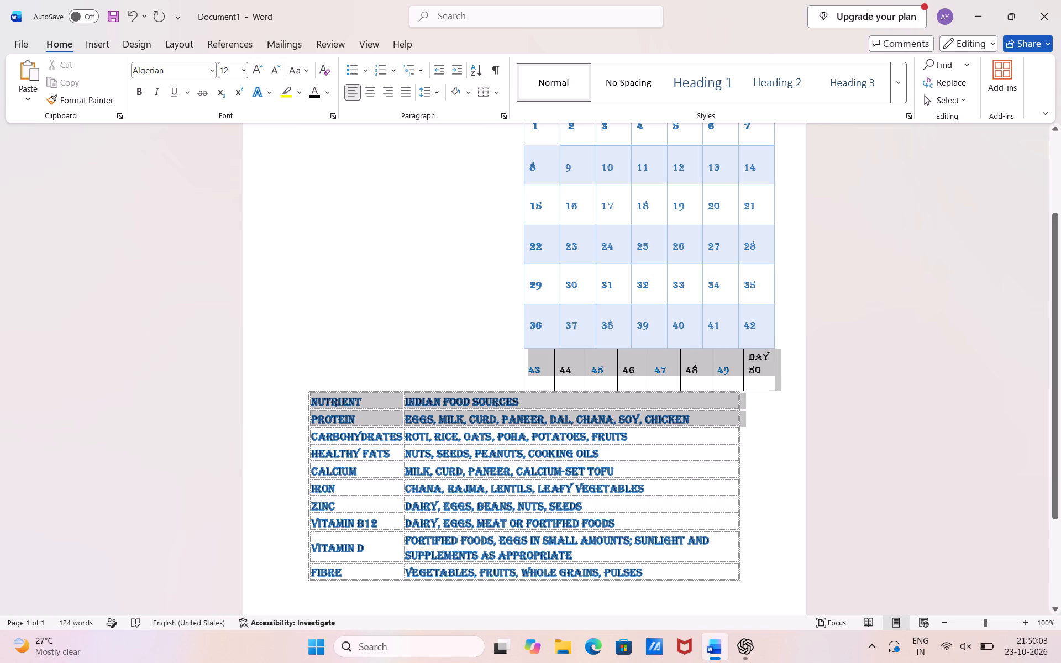
drag(412, 430, 681, 593)
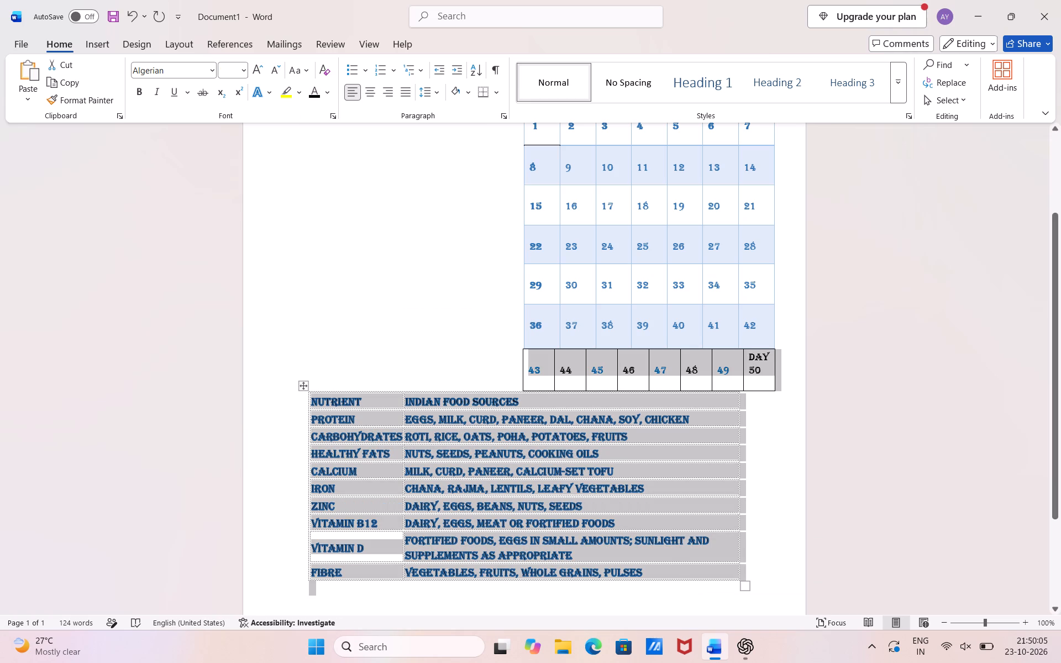
click(419, 337)
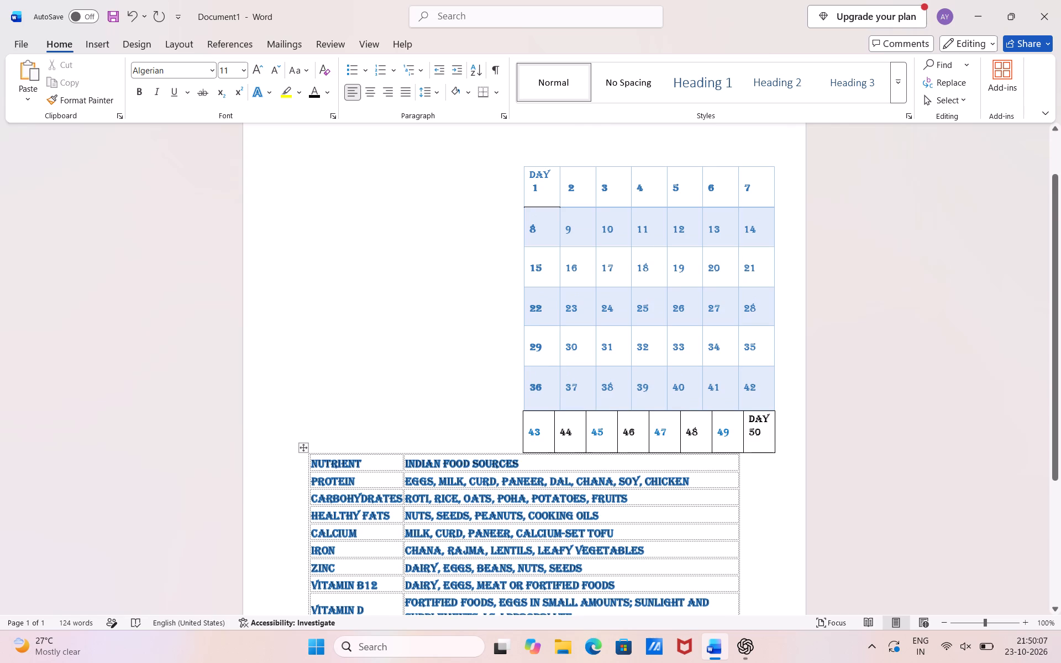
Move the nutrient table below the 50-day grid, leaving a small gap under the row from 43 to DAY 50.
drag(303, 446, 250, 243)
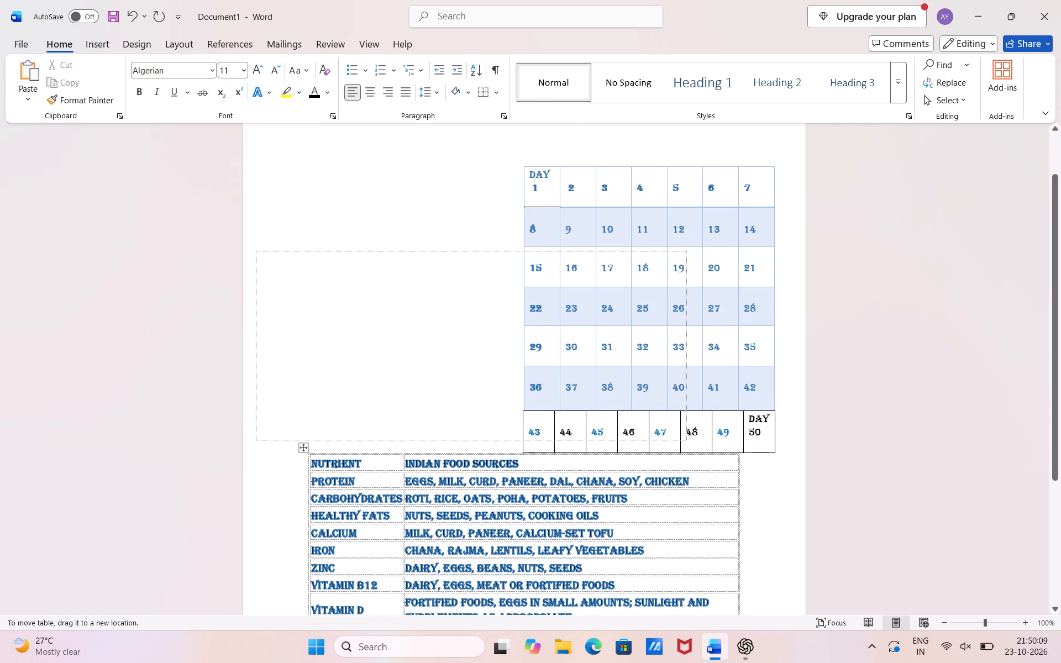
drag(250, 243, 294, 506)
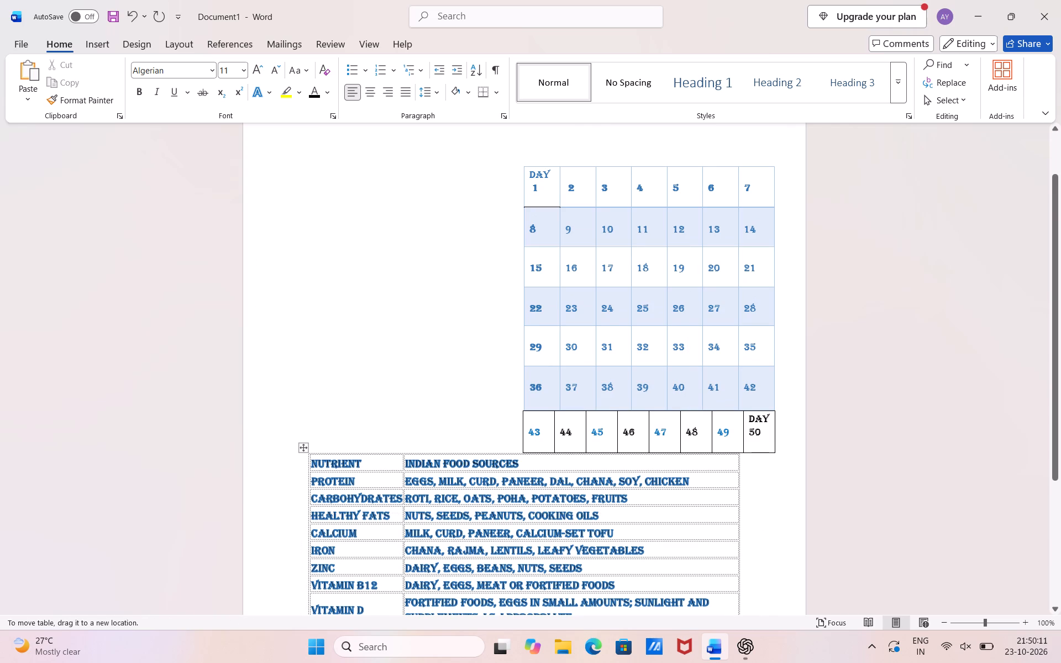
scroll(516, 565, down, 2)
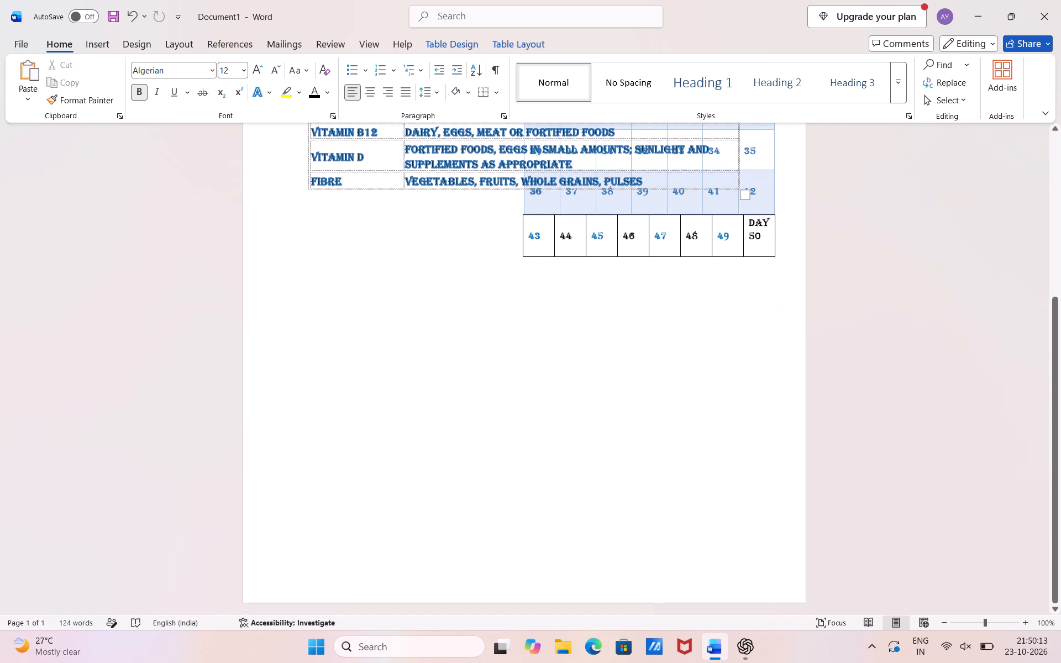
scroll(516, 565, down, 1)
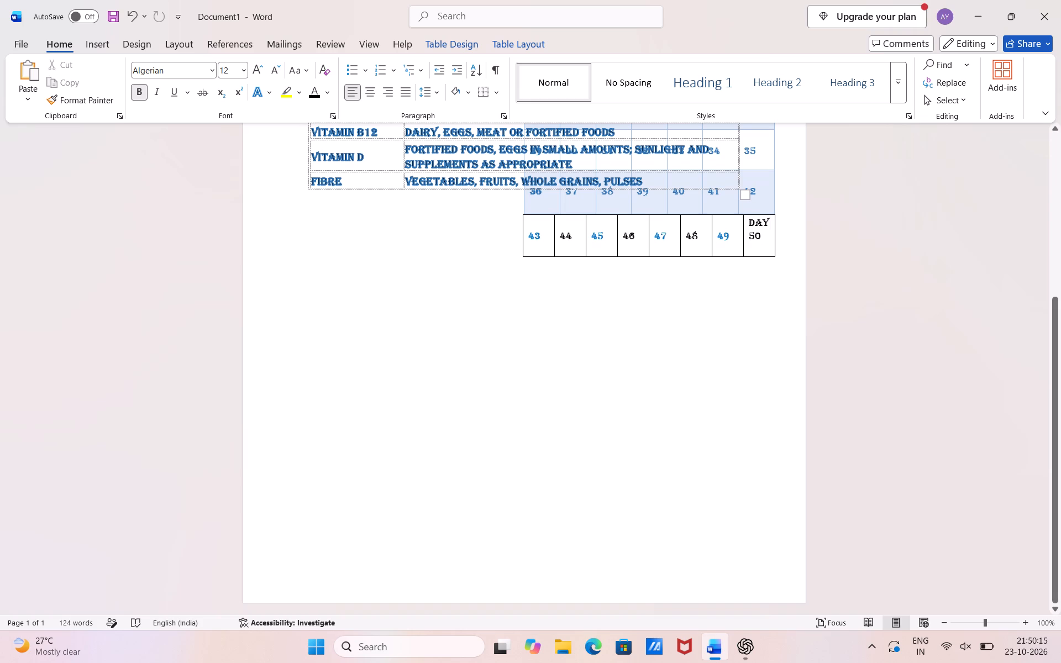
drag(388, 172, 392, 306)
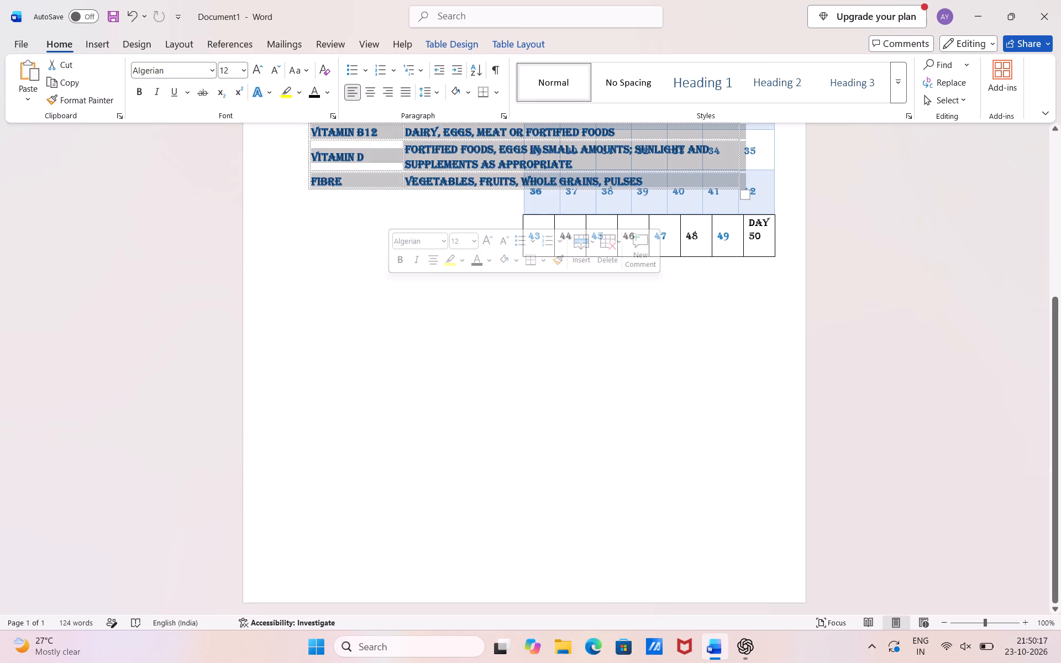
drag(392, 306, 383, 440)
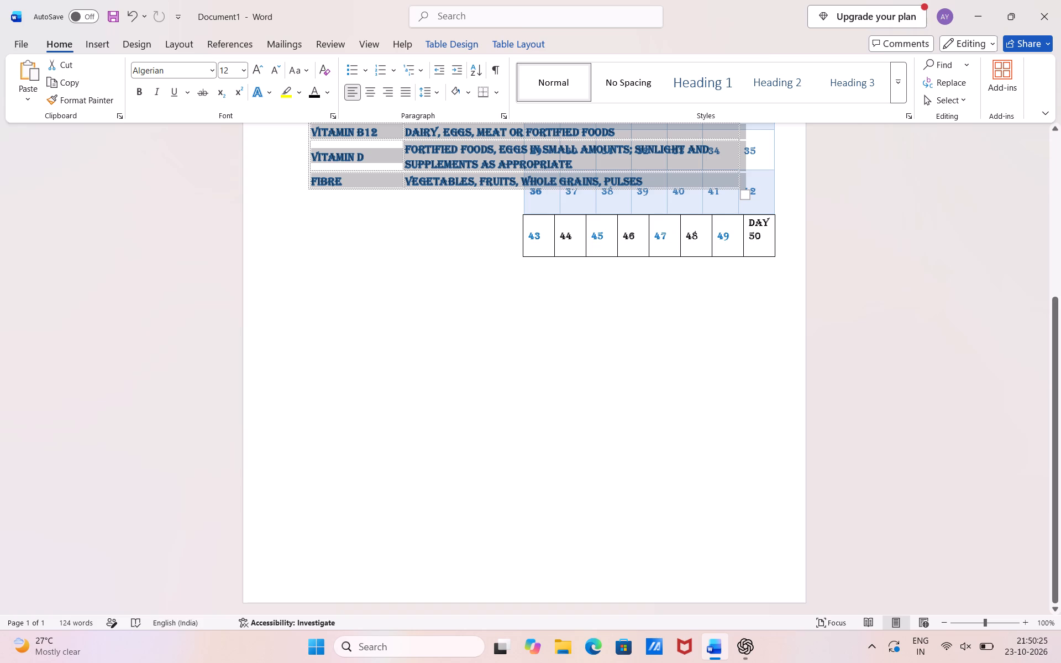
drag(370, 172, 385, 392)
scroll(477, 346, up, 1)
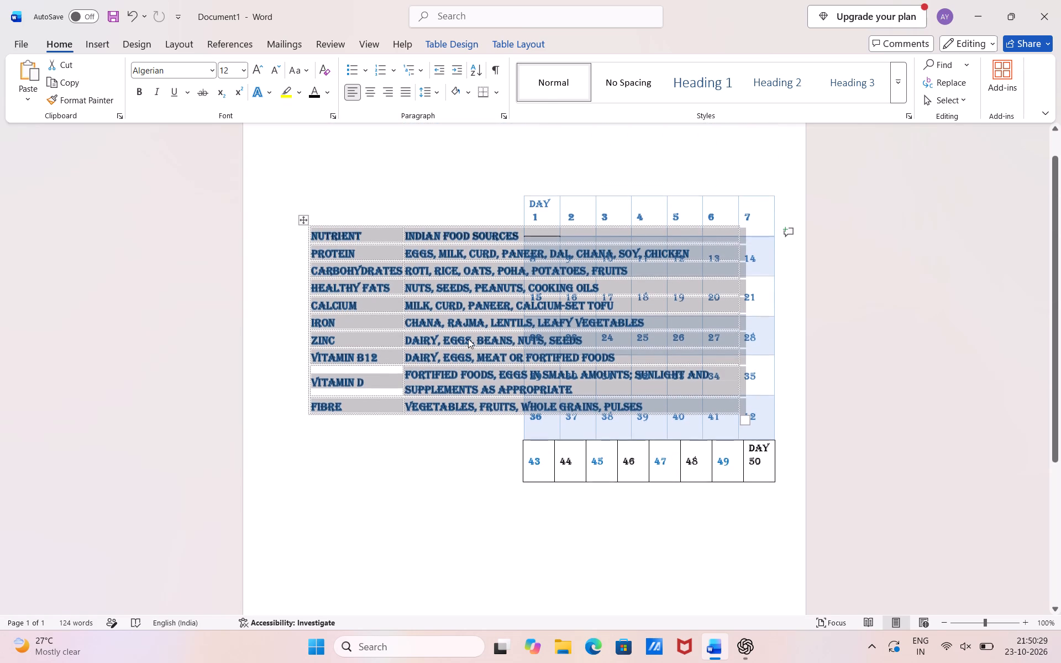
drag(302, 219, 289, 511)
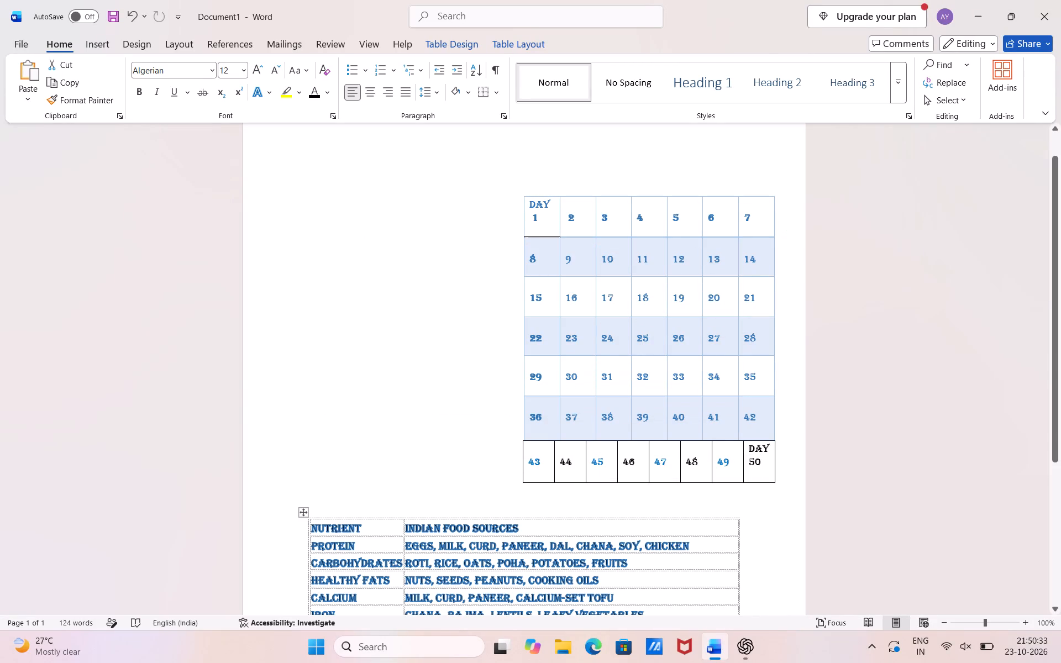
scroll(347, 455, down, 2)
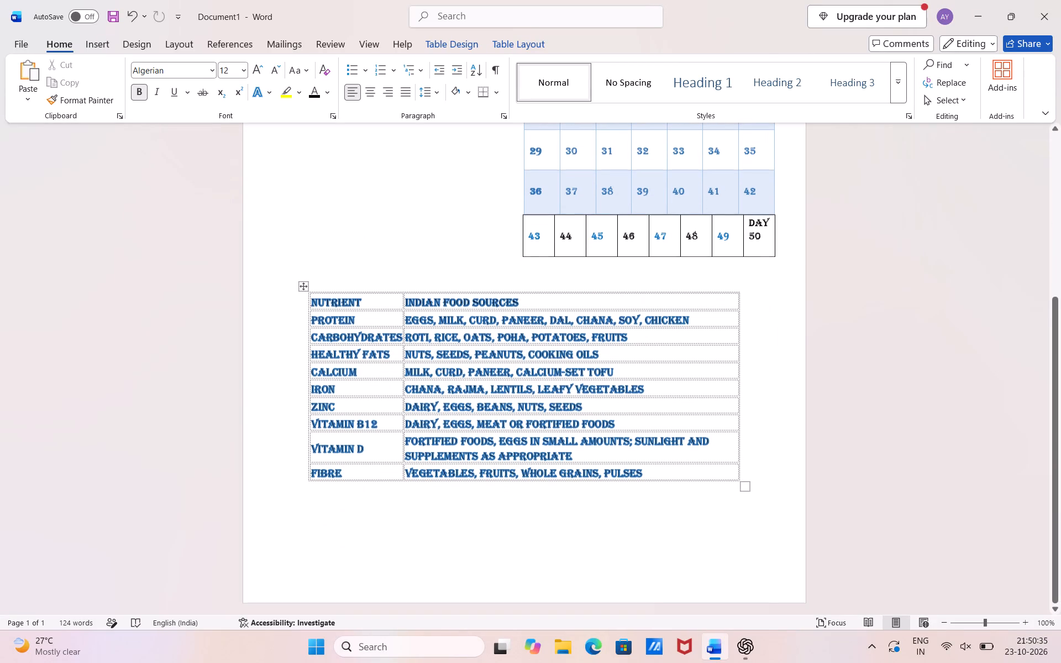
click(276, 535)
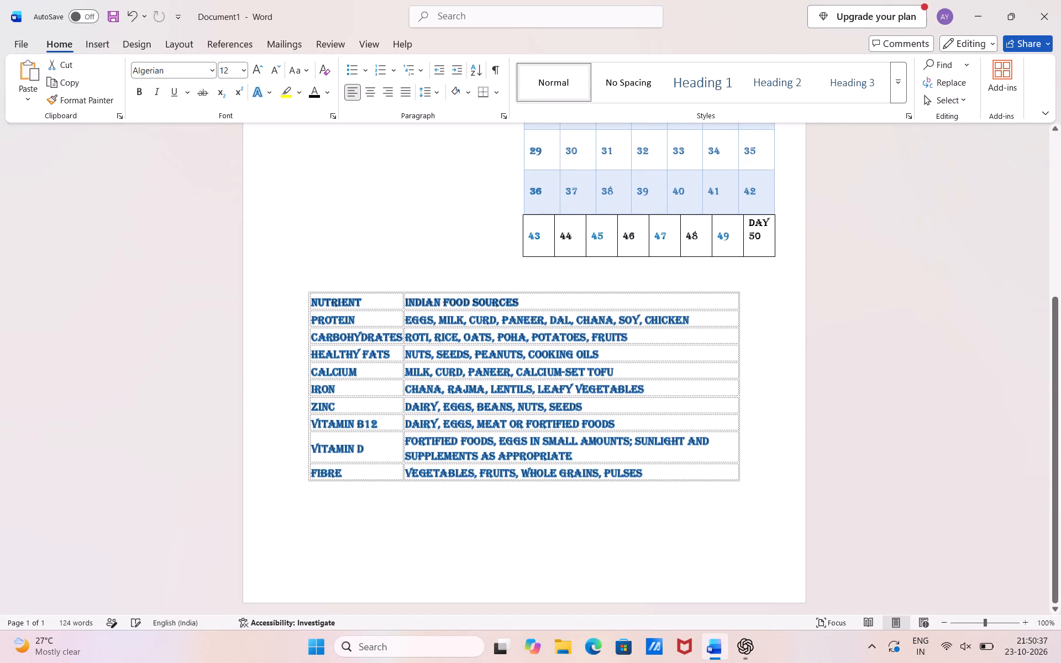
Change the font of the whole nutrient and Indian food sources table to Javanese Text.
drag(280, 283, 464, 249)
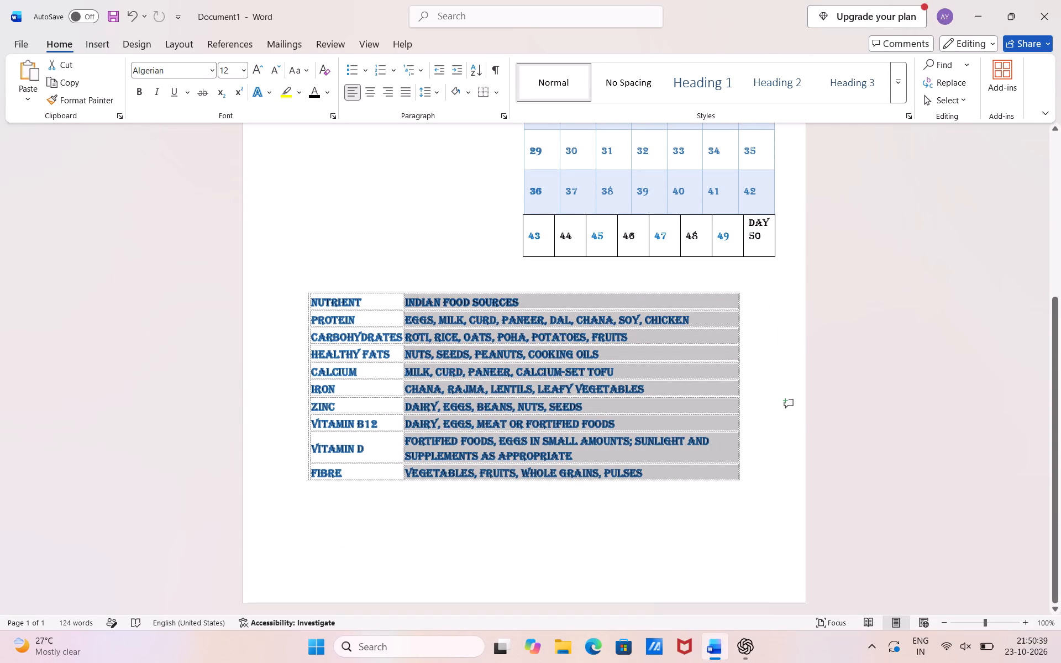
drag(464, 249, 286, 287)
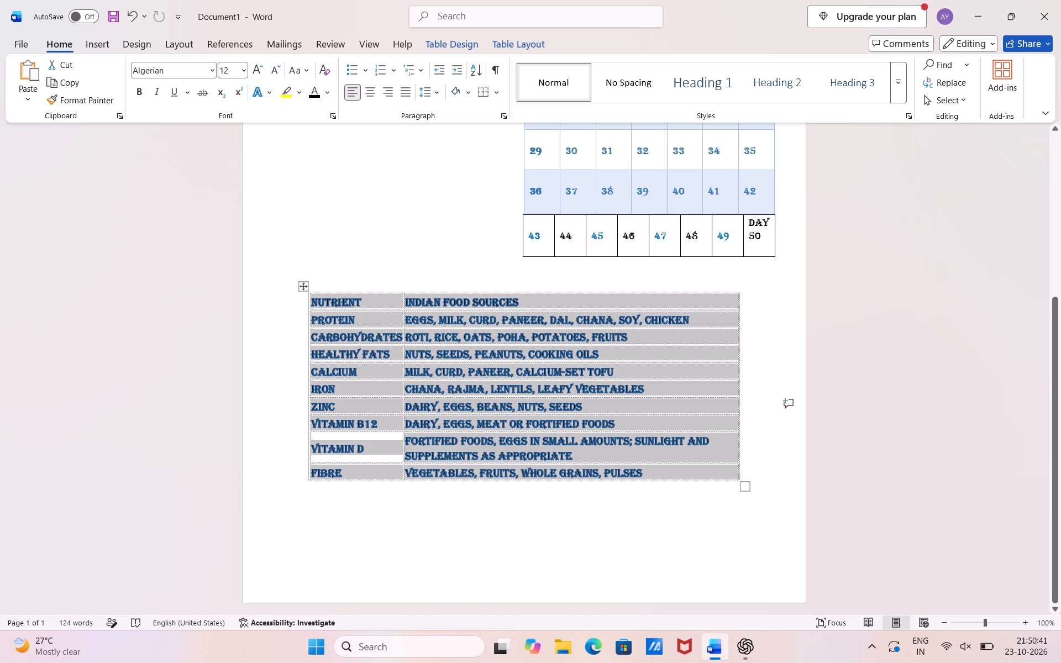
click(202, 72)
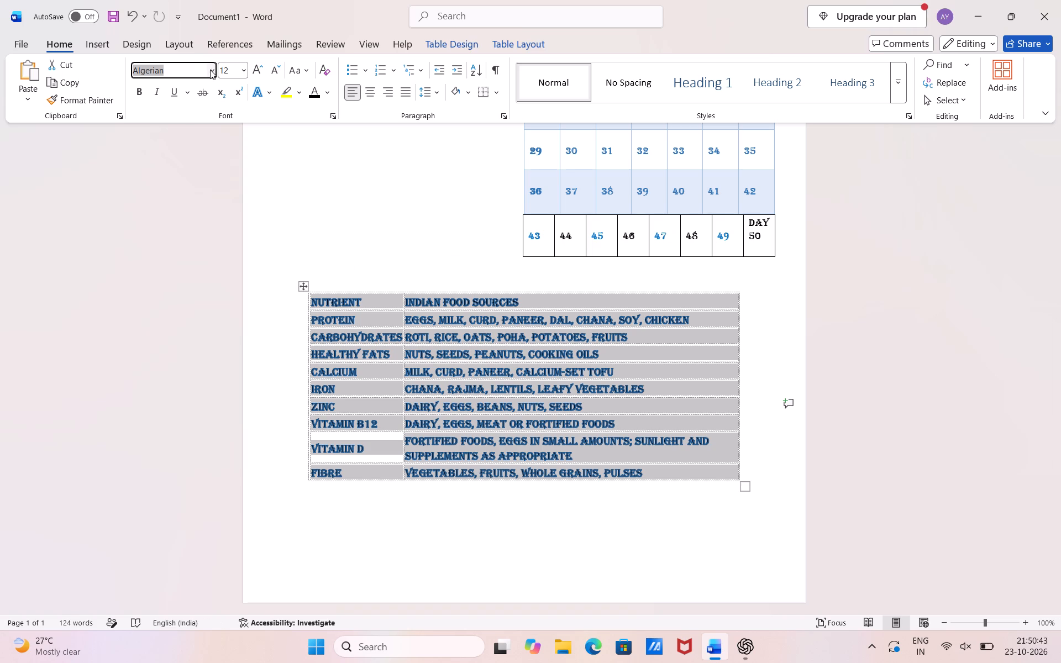
click(211, 70)
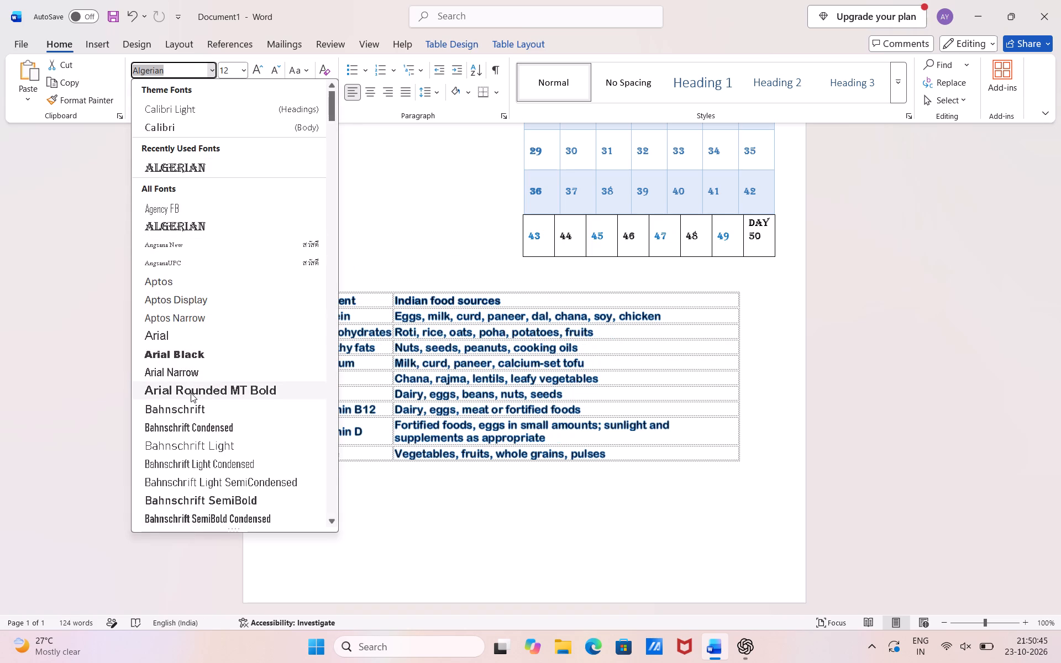
scroll(195, 412, down, 1)
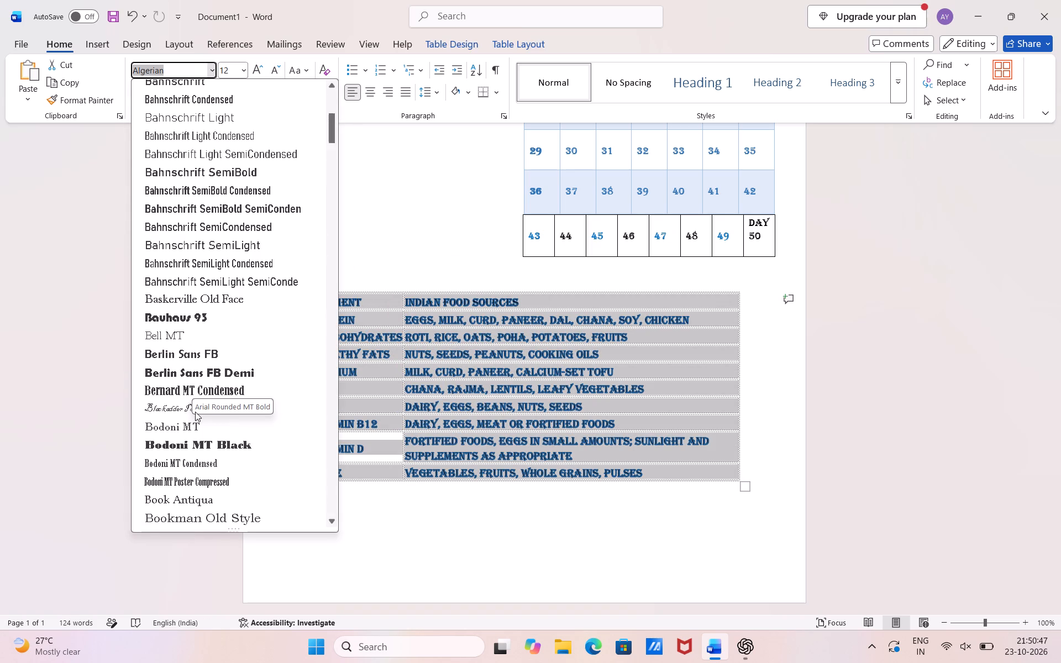
scroll(195, 412, down, 3)
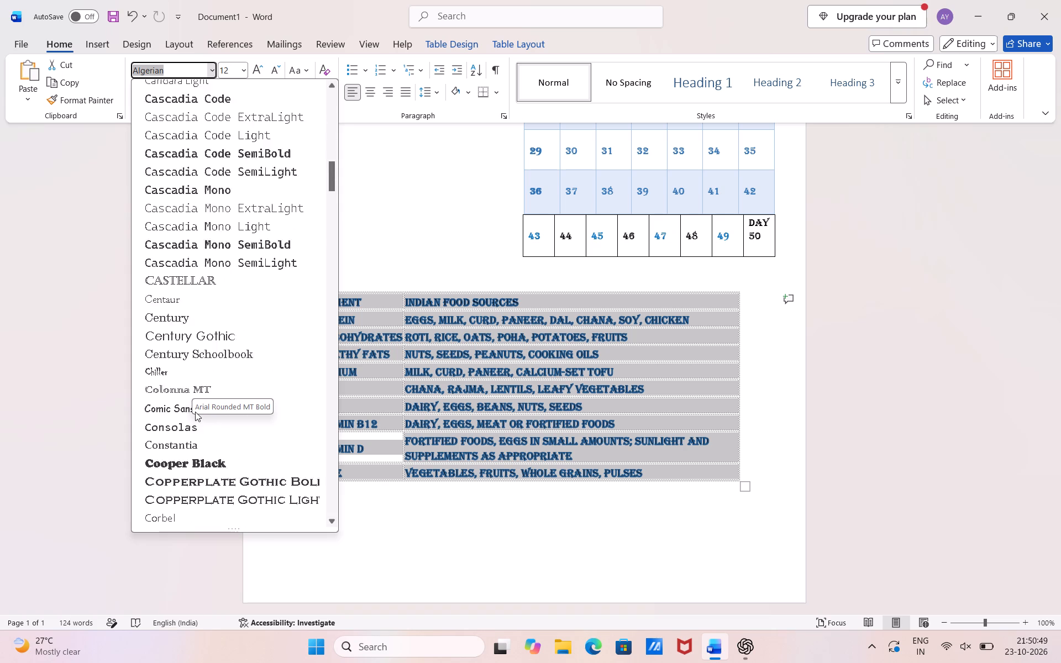
scroll(195, 412, down, 5)
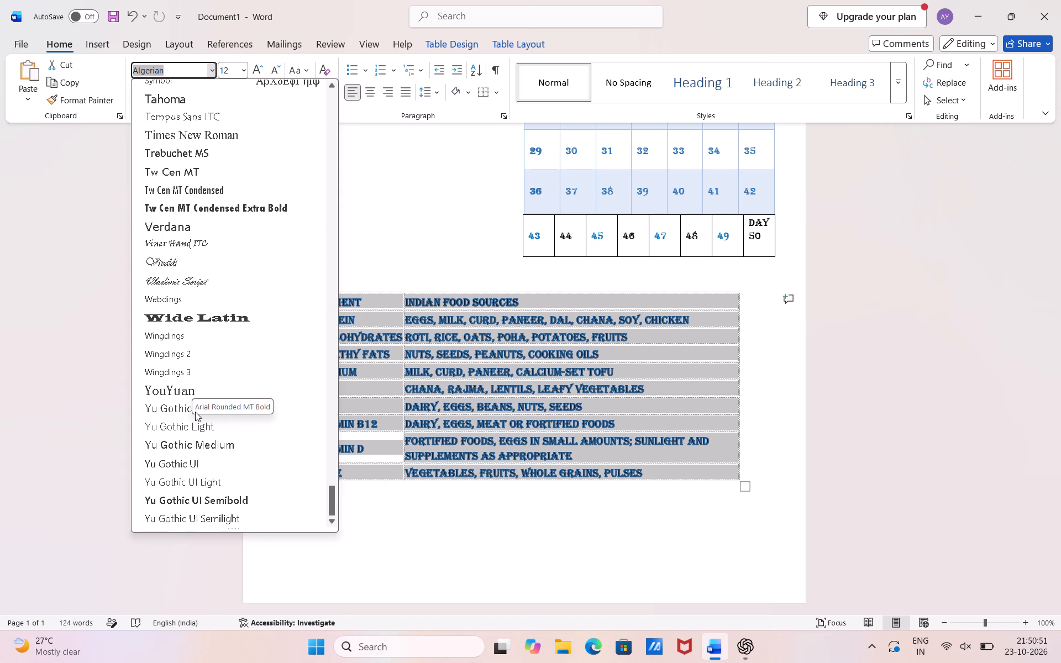
scroll(195, 412, down, 3)
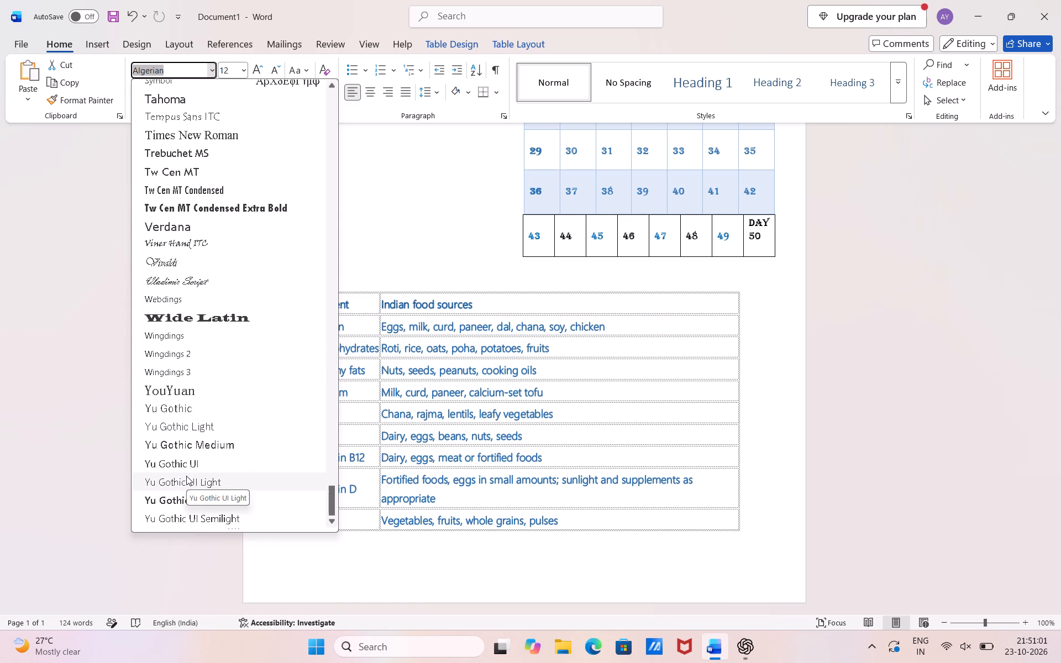
scroll(186, 476, up, 4)
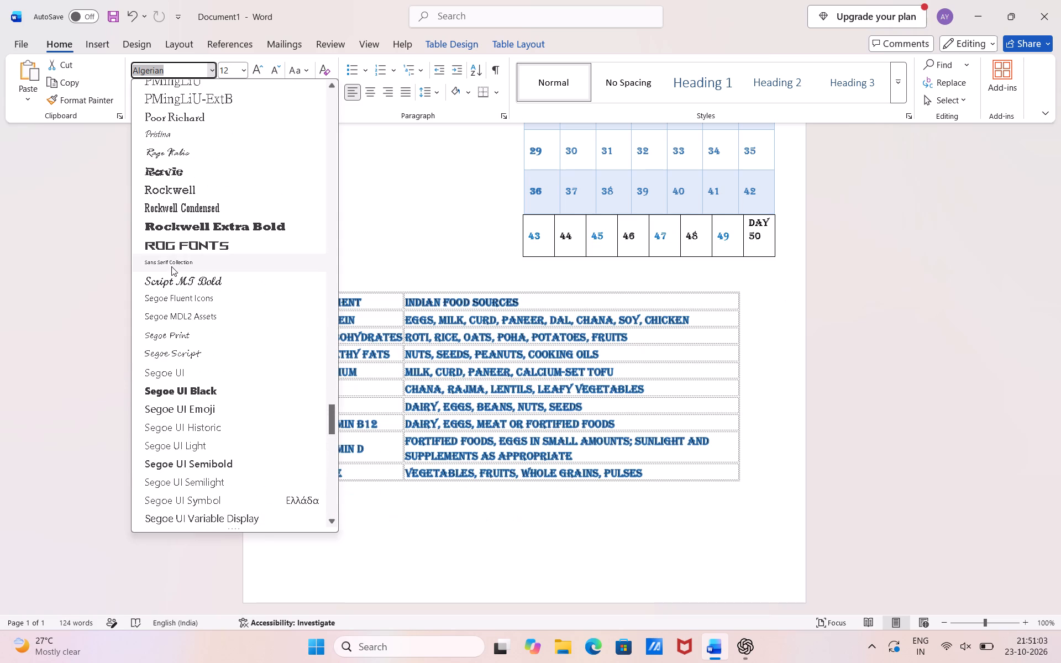
scroll(172, 278, up, 2)
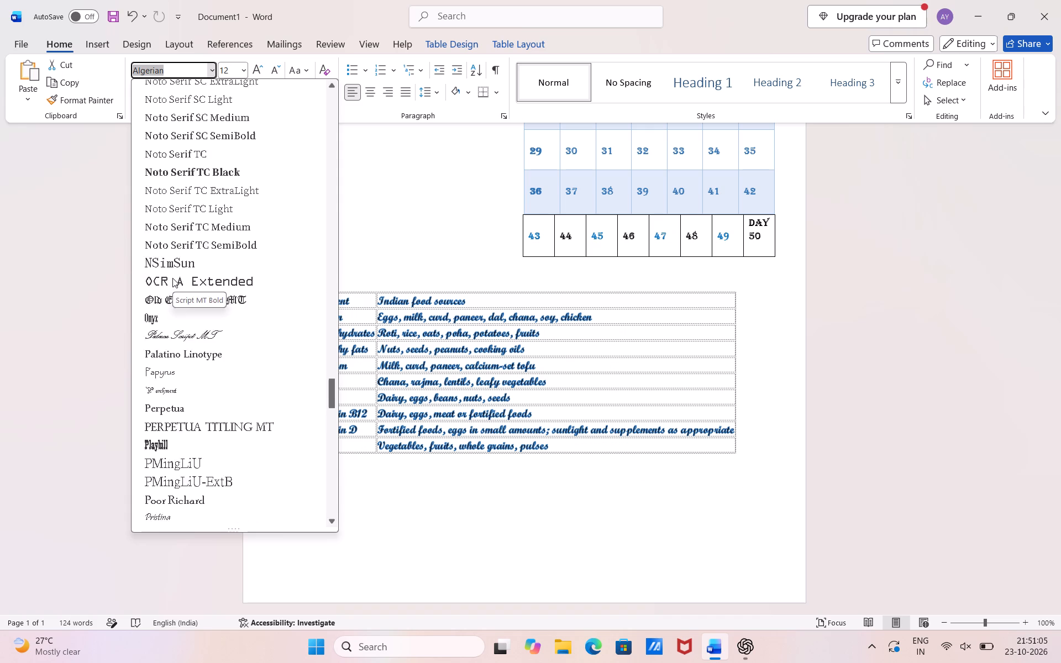
scroll(172, 278, up, 1)
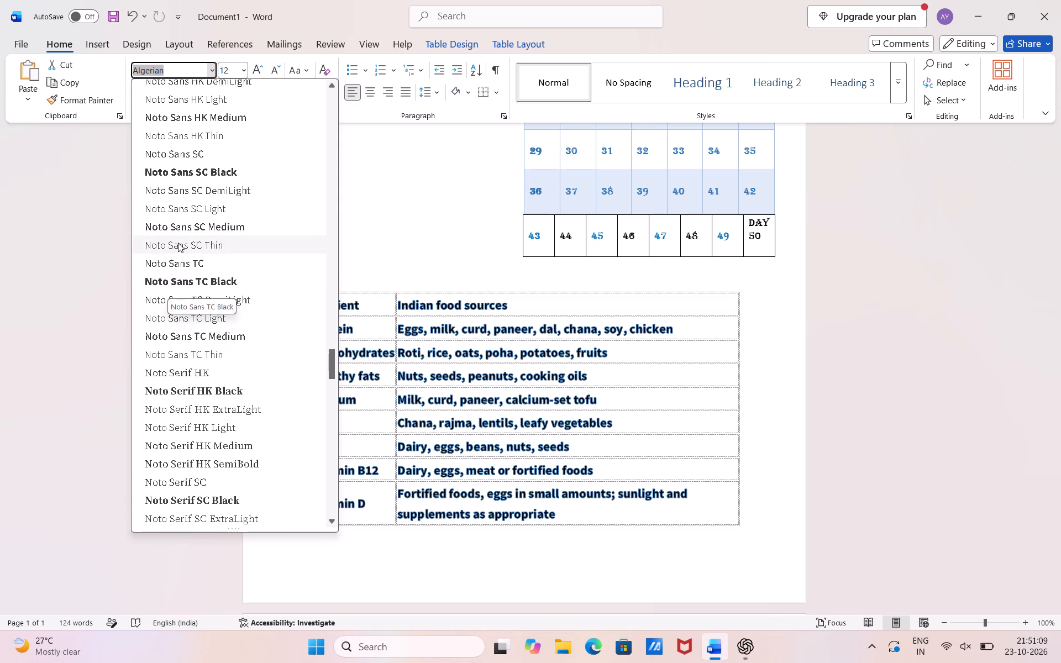
scroll(178, 243, up, 7)
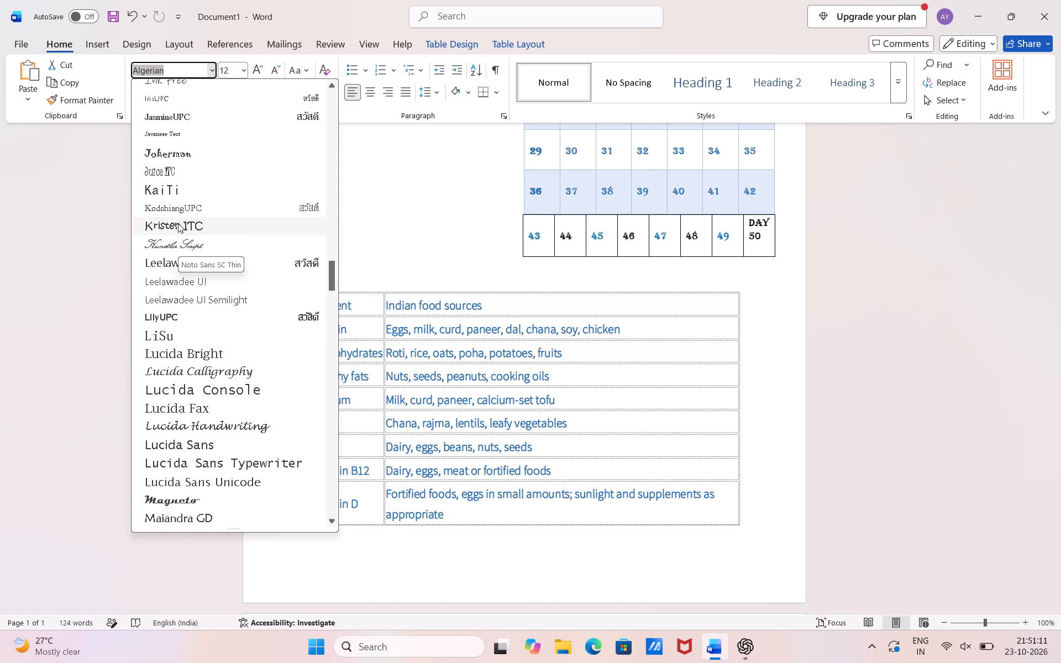
scroll(178, 224, up, 5)
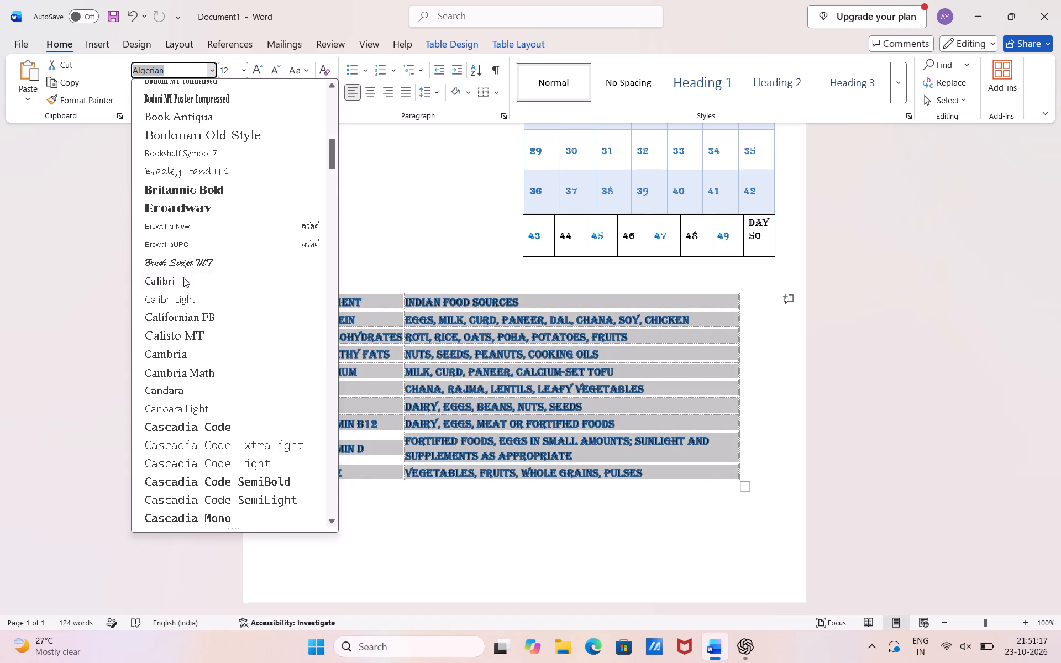
scroll(199, 330, down, 5)
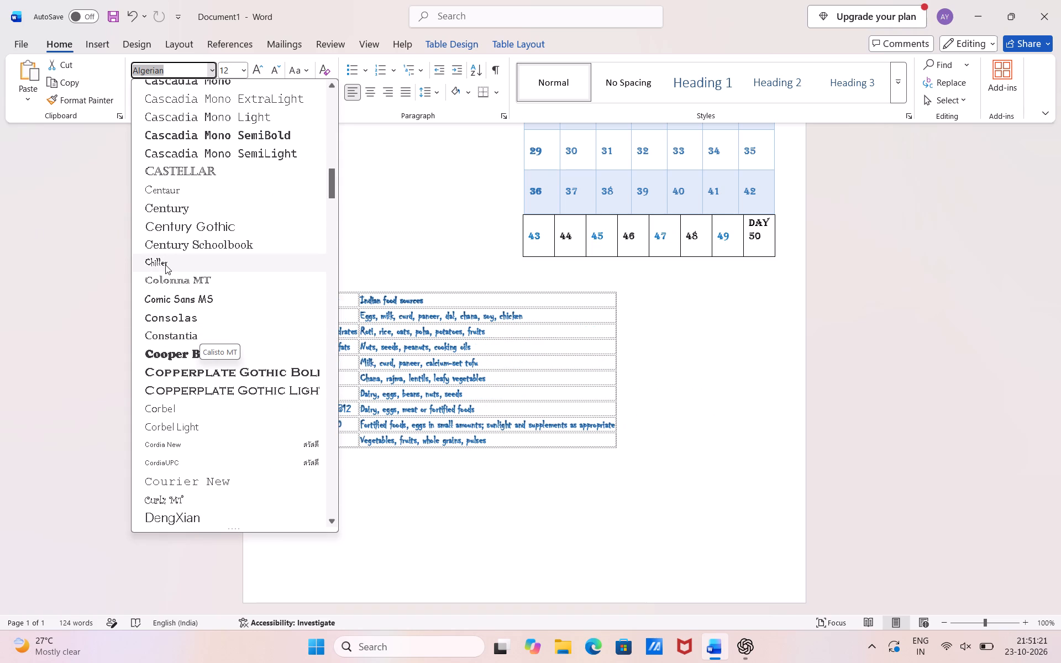
scroll(165, 265, down, 1)
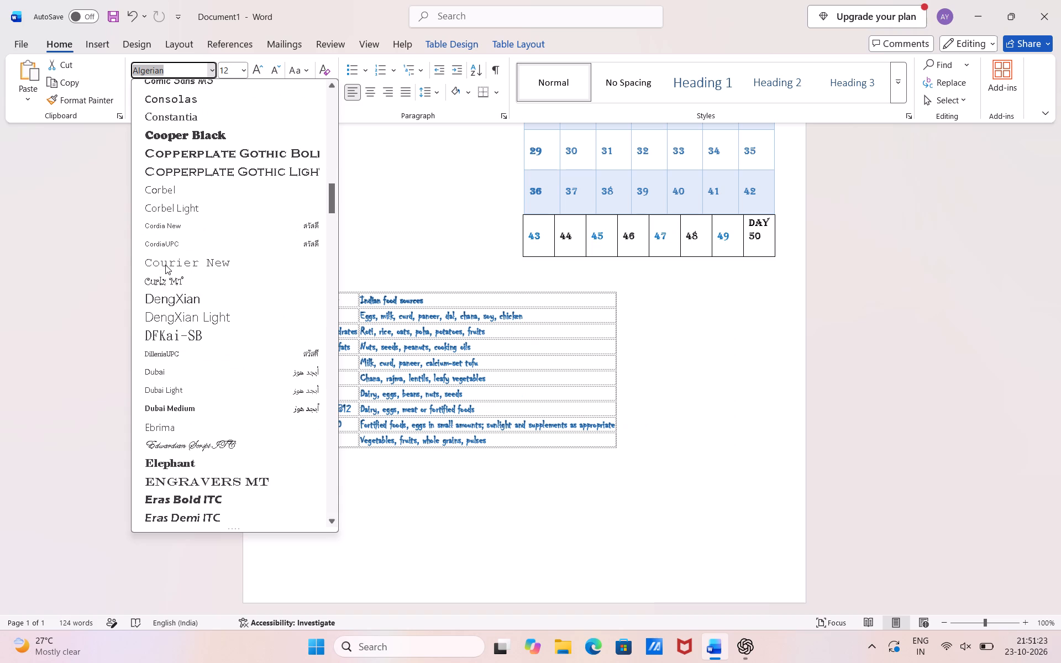
scroll(165, 265, down, 1)
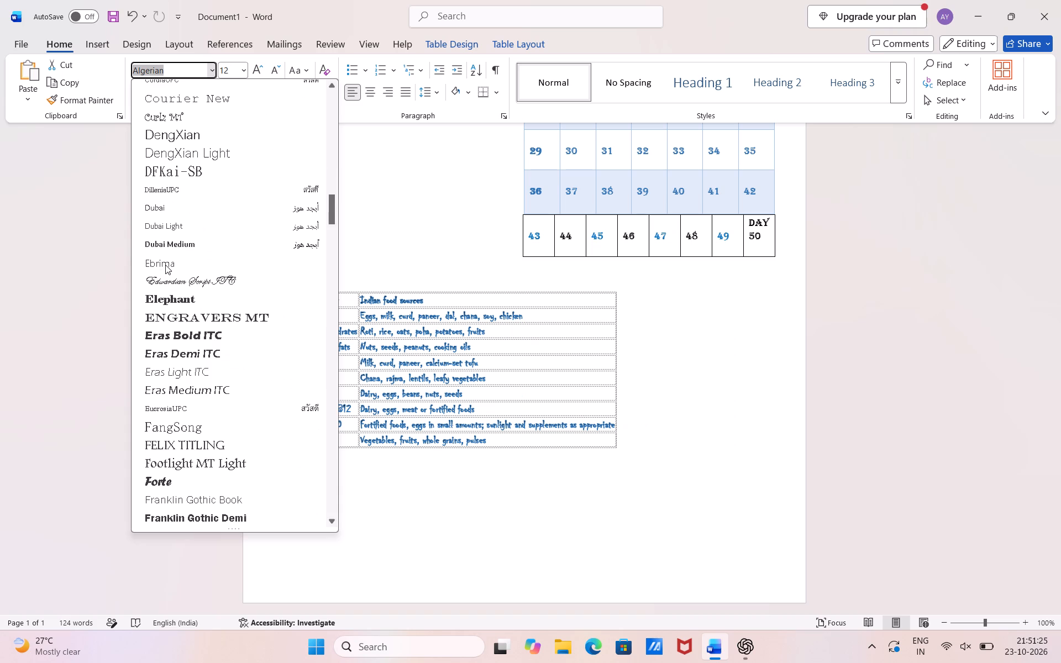
scroll(165, 265, down, 3)
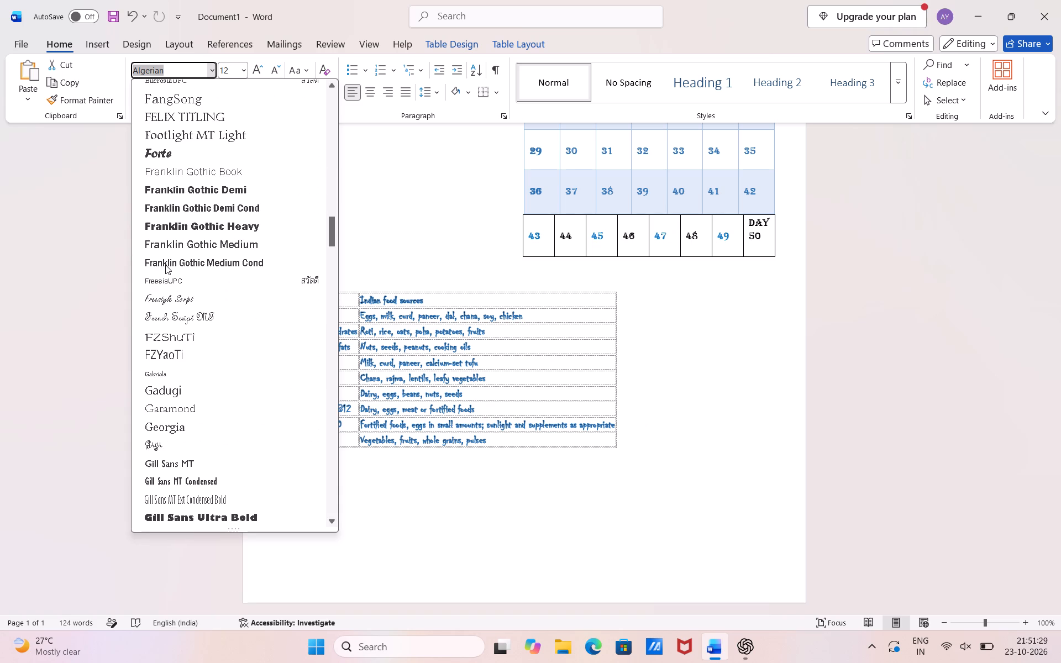
scroll(165, 265, down, 1)
scroll(165, 265, up, 2)
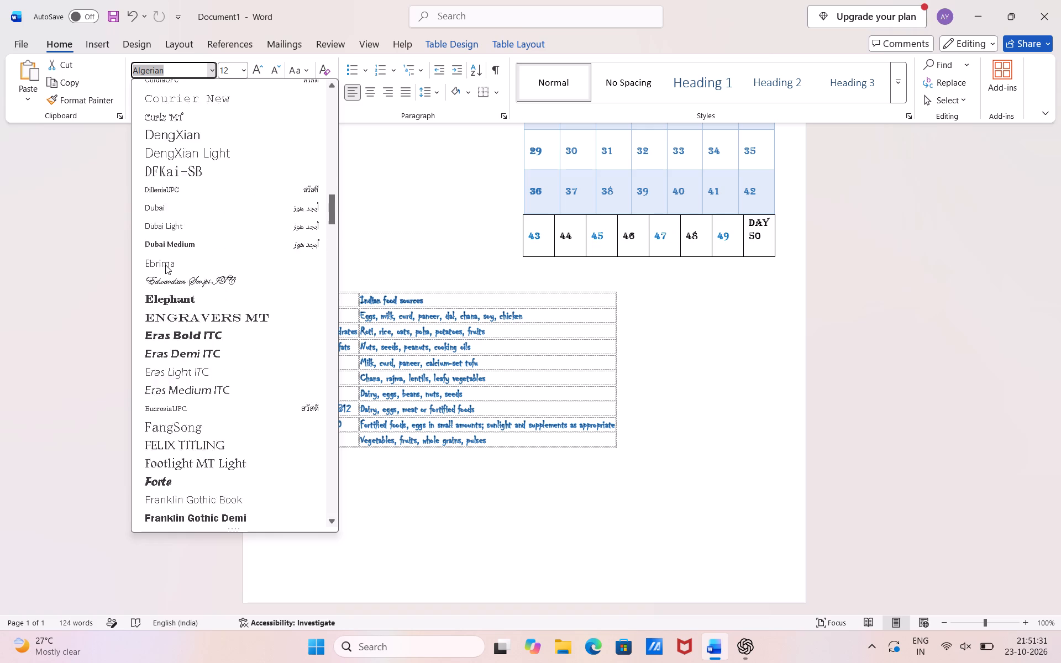
scroll(165, 265, up, 3)
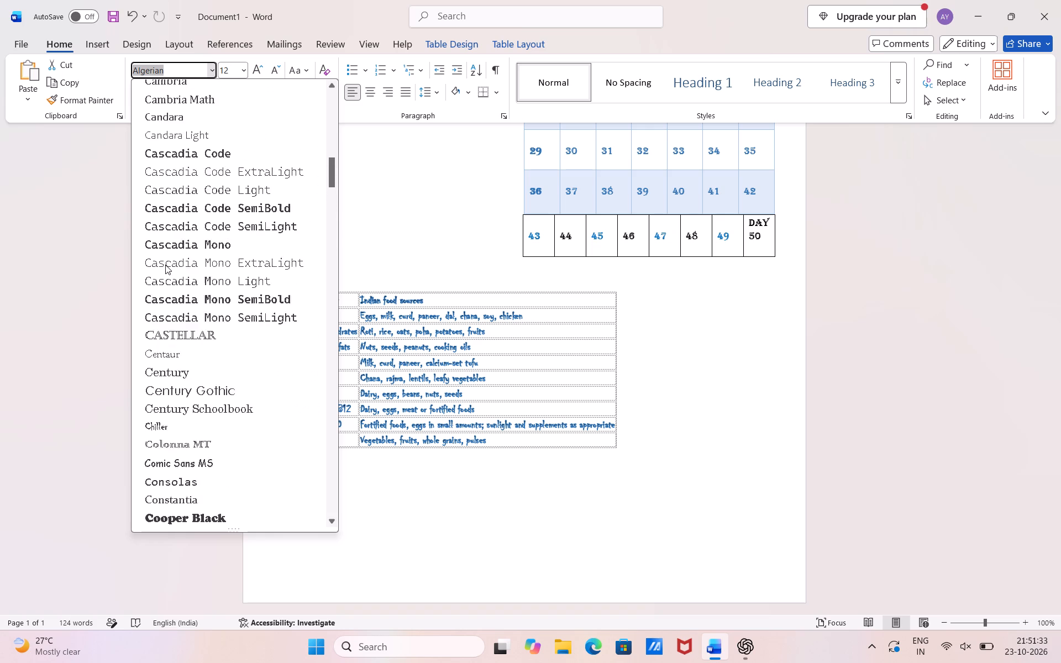
scroll(165, 265, up, 4)
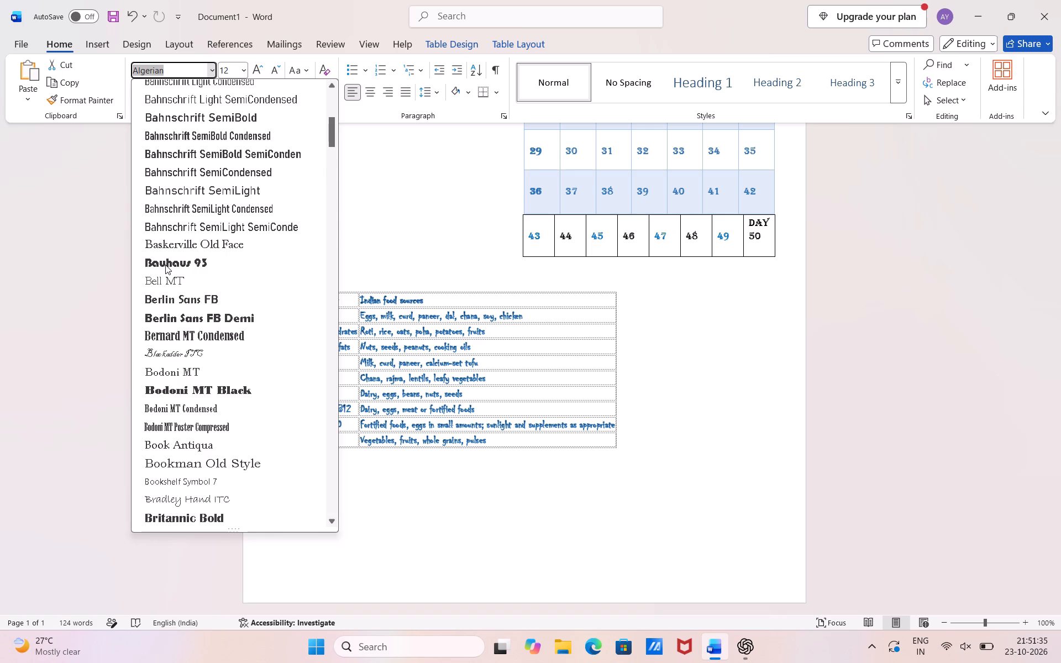
scroll(165, 265, up, 2)
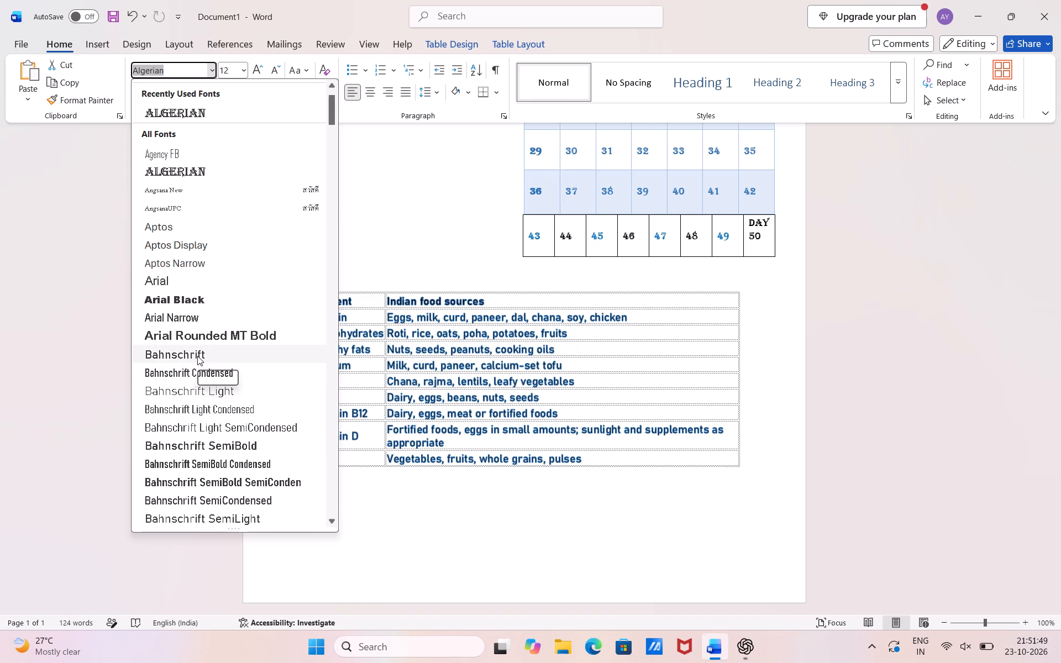
scroll(205, 473, down, 1)
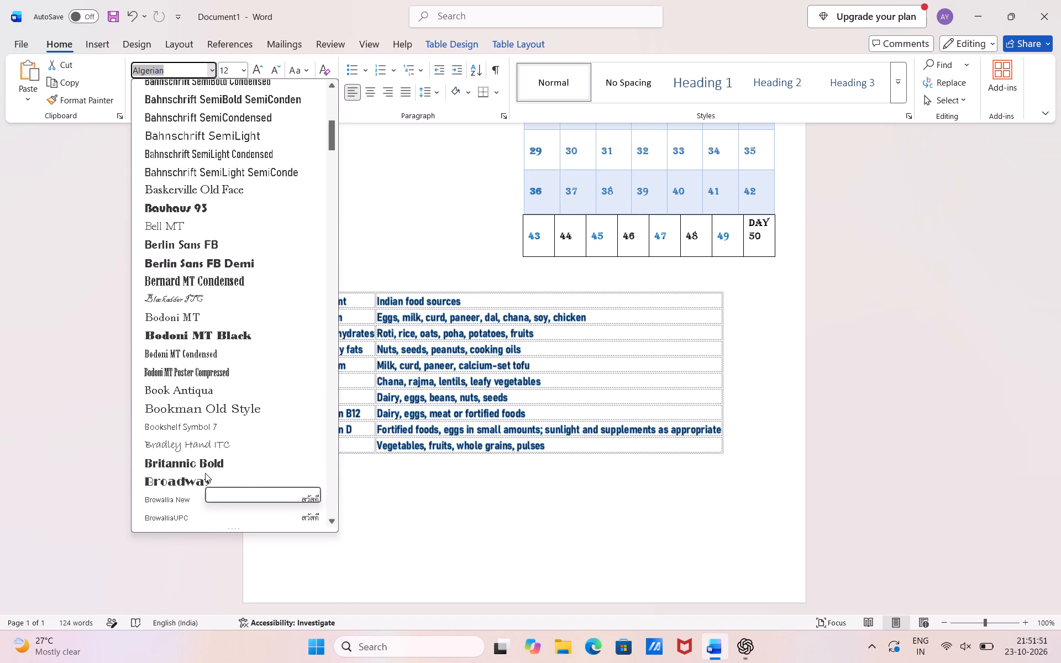
scroll(197, 461, down, 1)
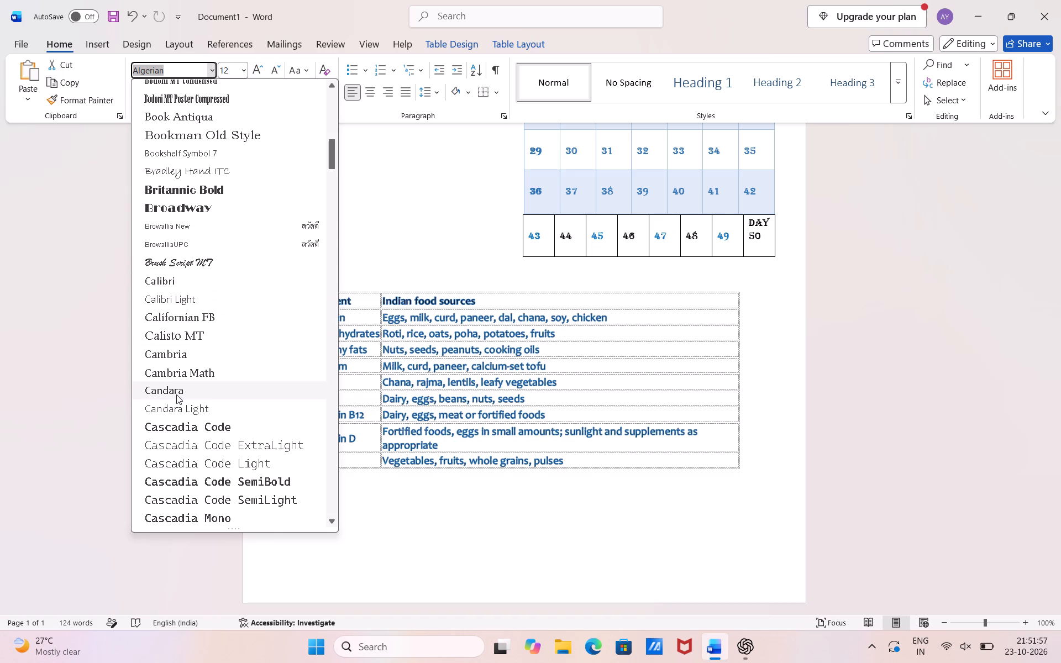
scroll(176, 394, down, 2)
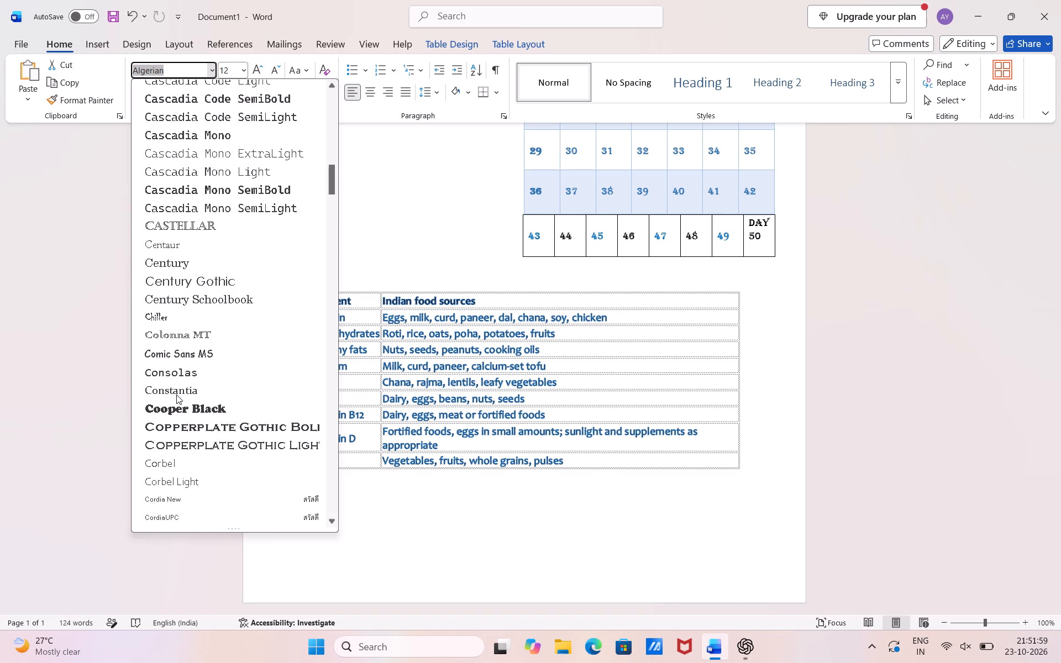
scroll(176, 394, down, 1)
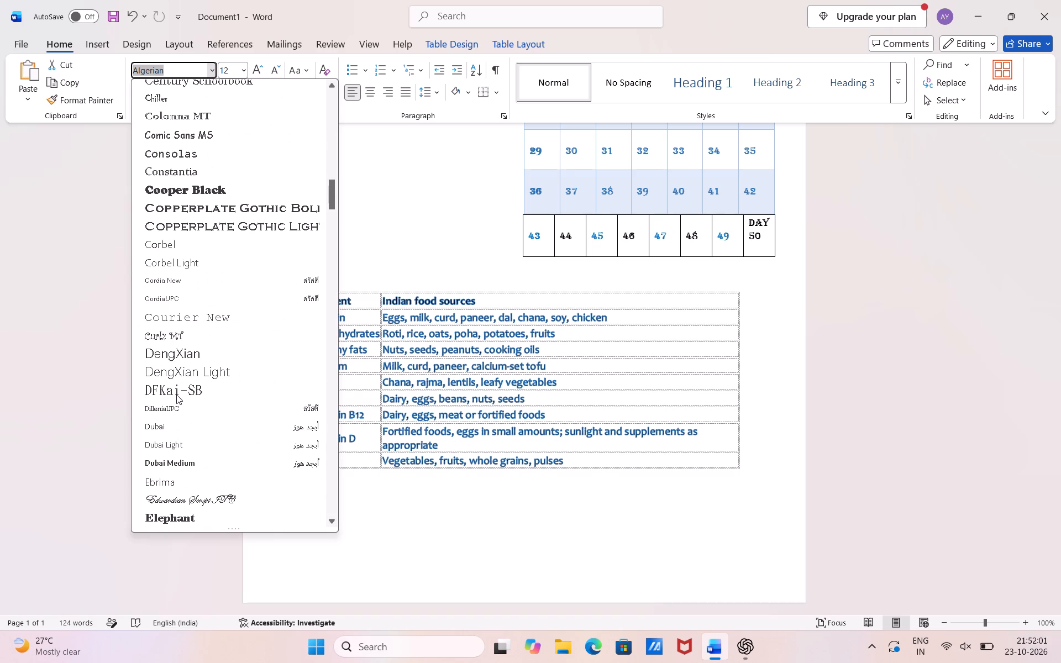
scroll(176, 394, down, 1)
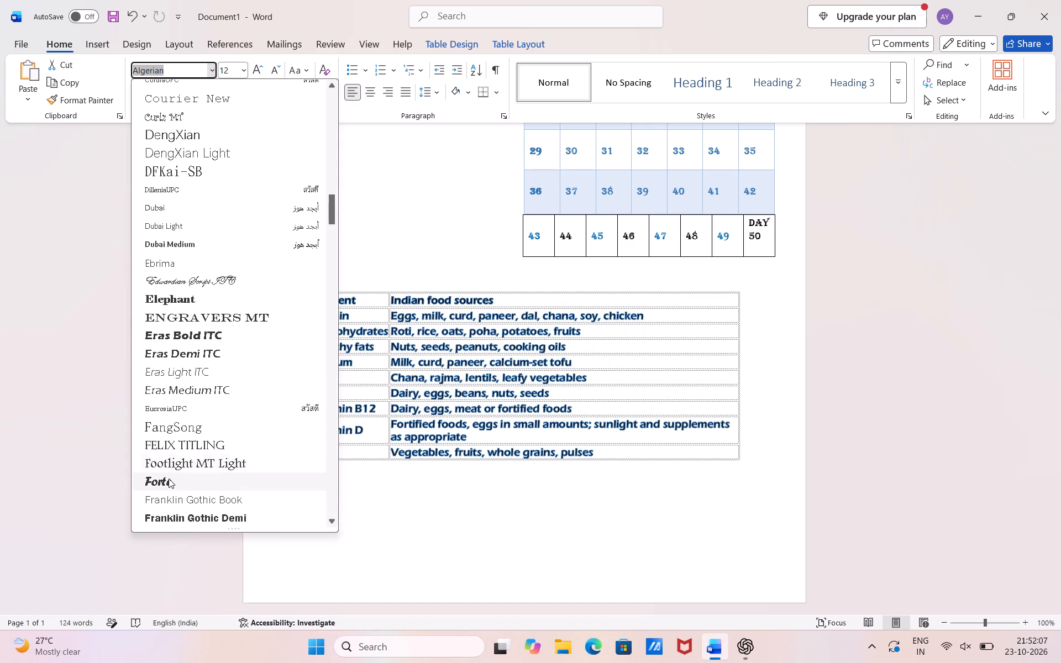
scroll(168, 478, down, 1)
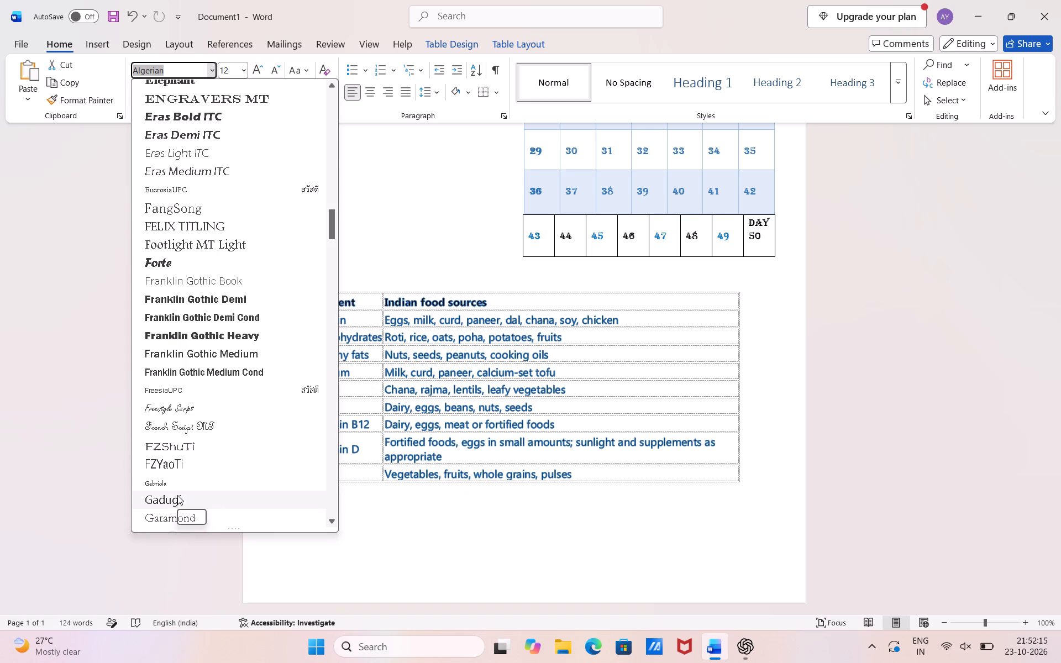
scroll(177, 495, down, 1)
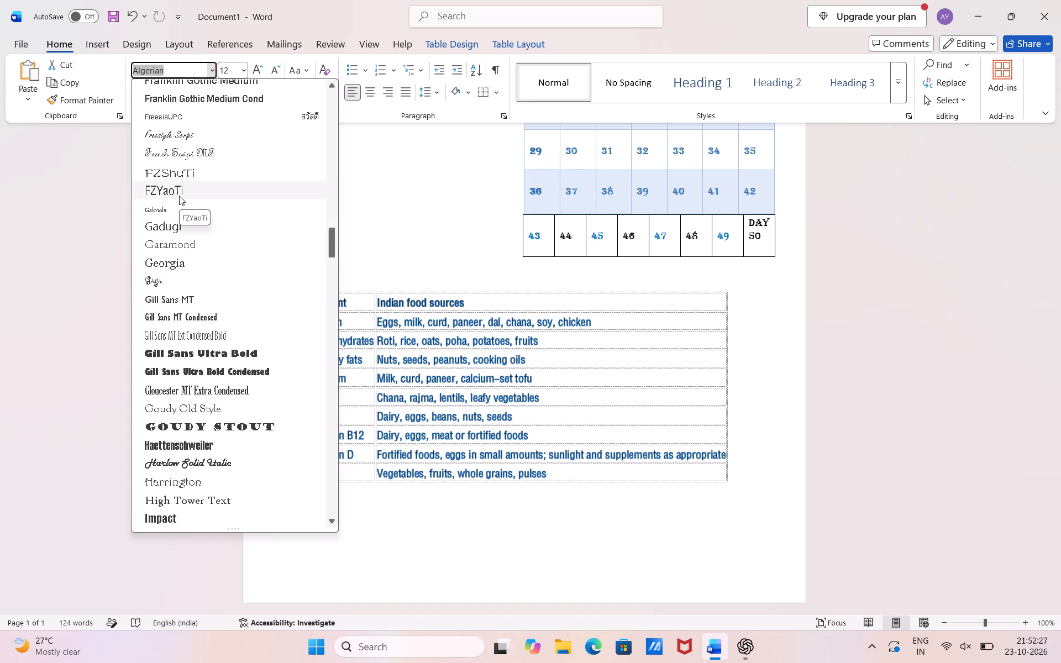
scroll(179, 196, down, 1)
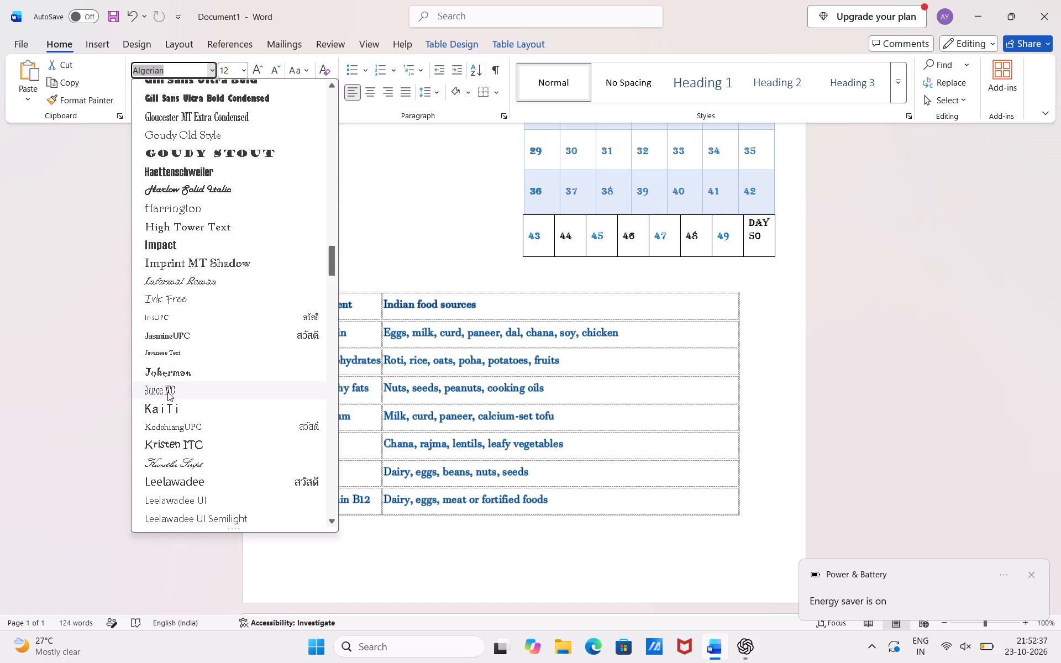
click(171, 355)
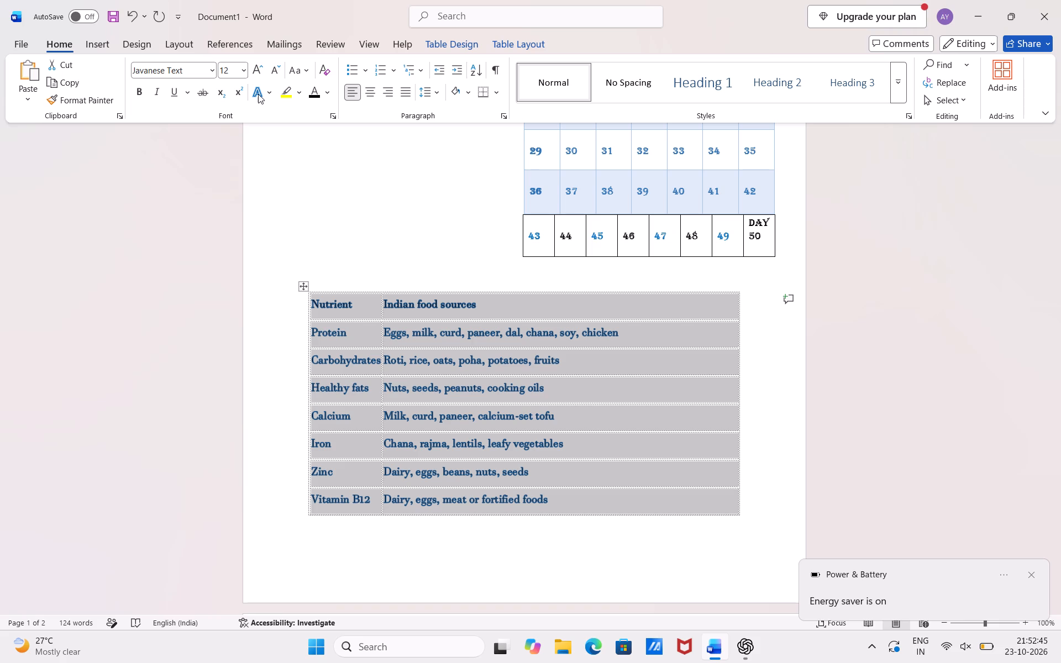
Apply the black theme font colour to the nutrient table's text, then deselect the table and check it.
click(325, 98)
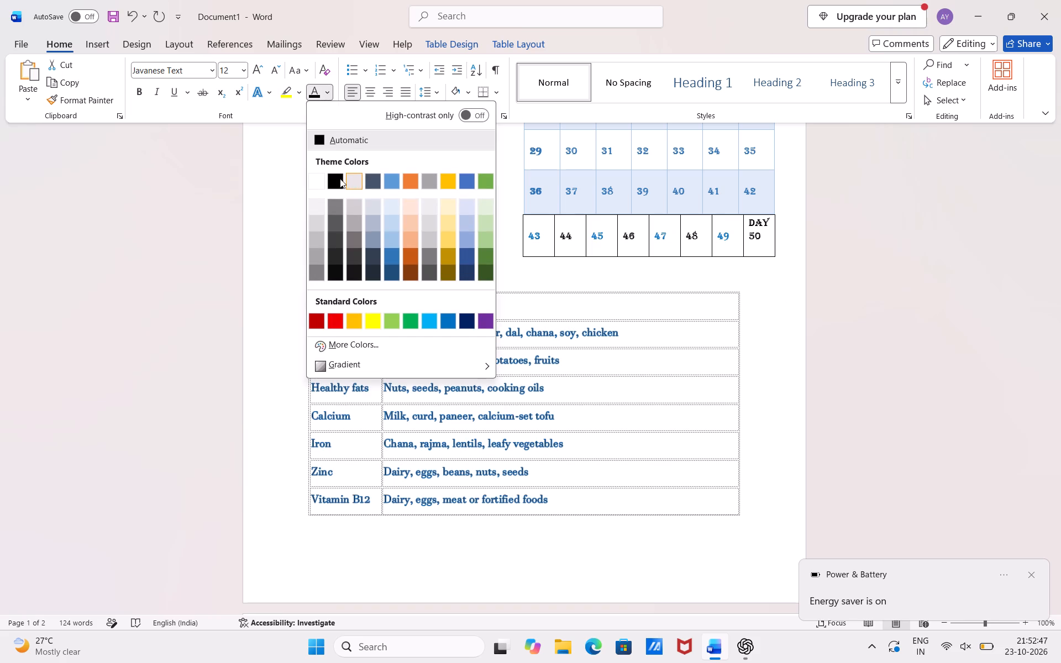
click(335, 178)
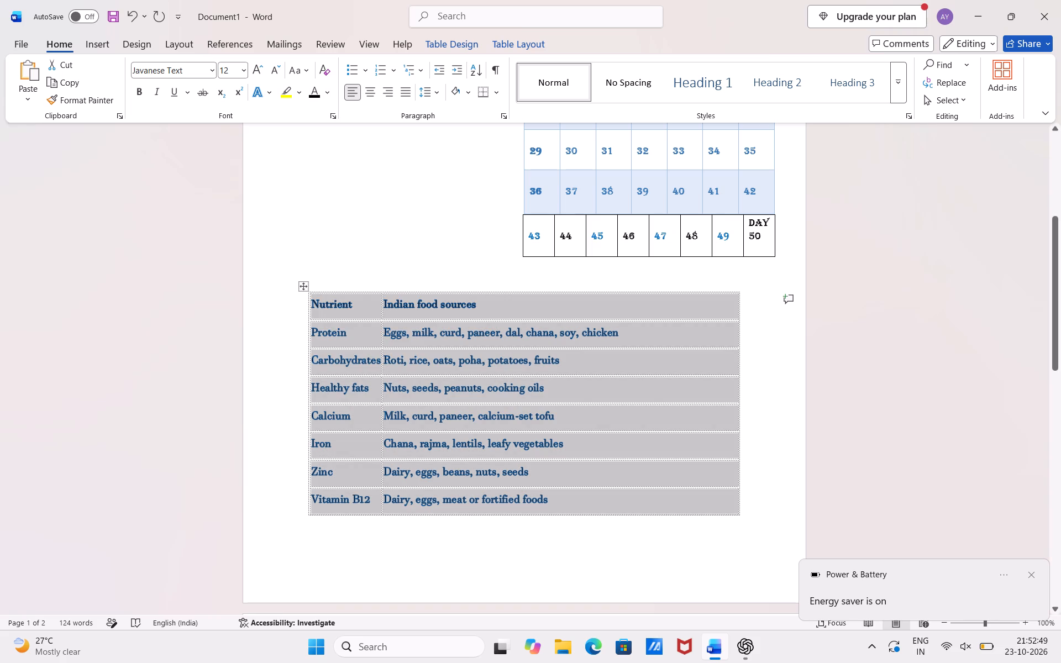
click(206, 307)
click(321, 221)
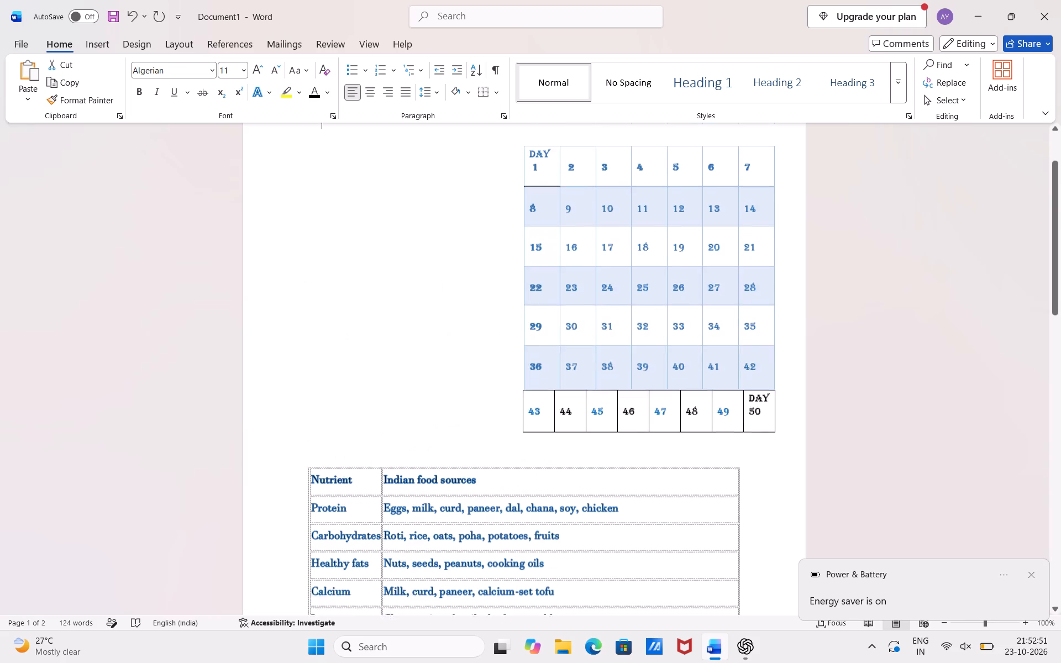
scroll(299, 381, down, 2)
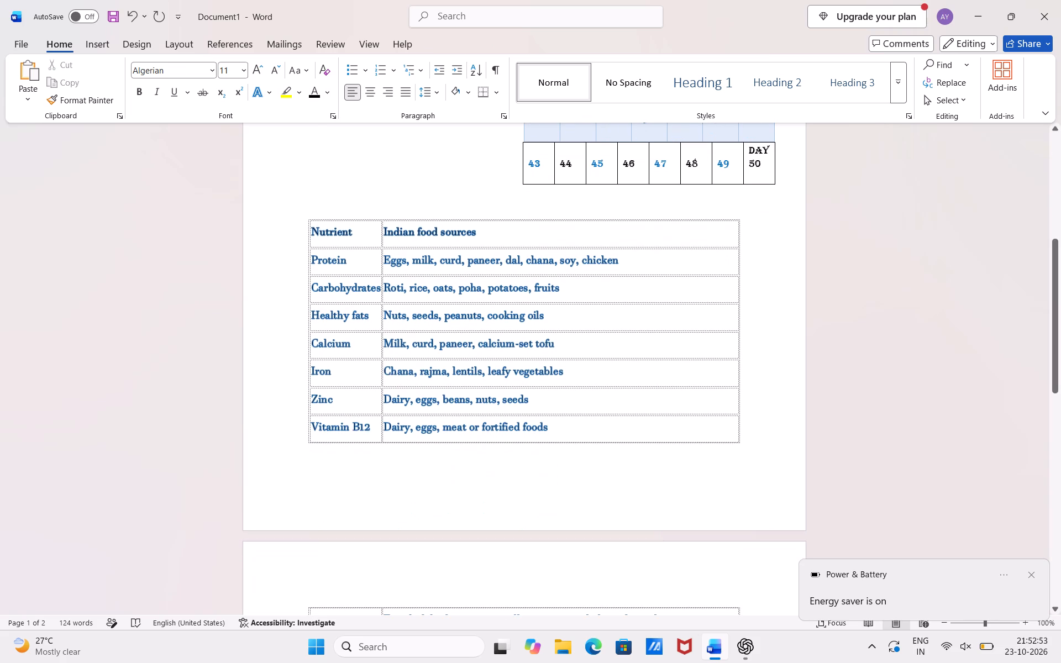
Narrow the nutrient table so its outer edge sits just past the word "chicken" in the Protein row.
scroll(313, 319, down, 2)
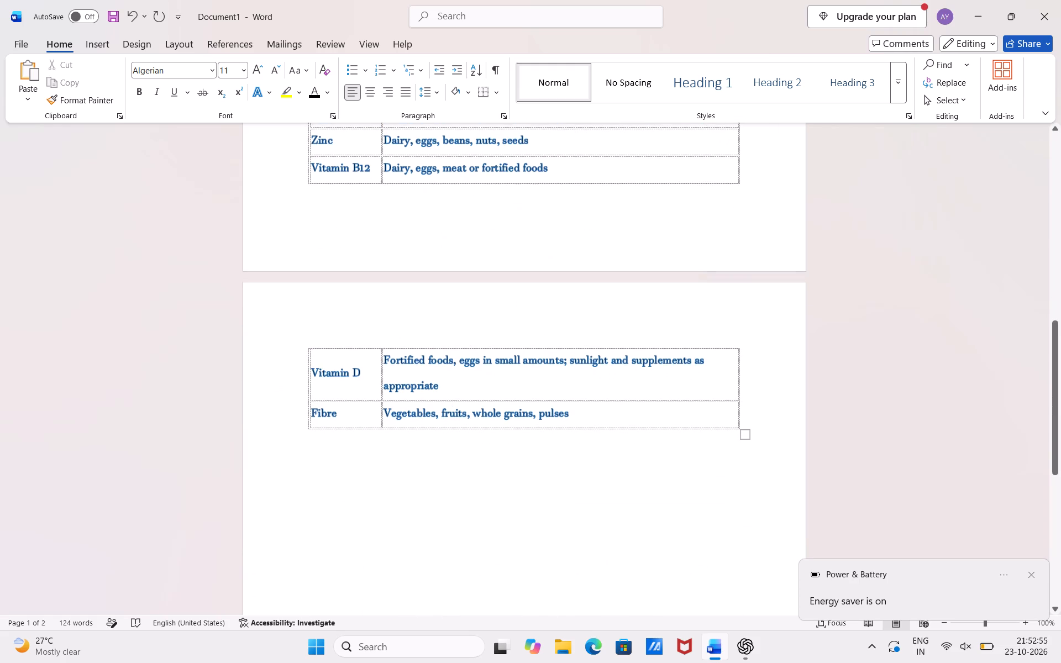
scroll(313, 319, up, 4)
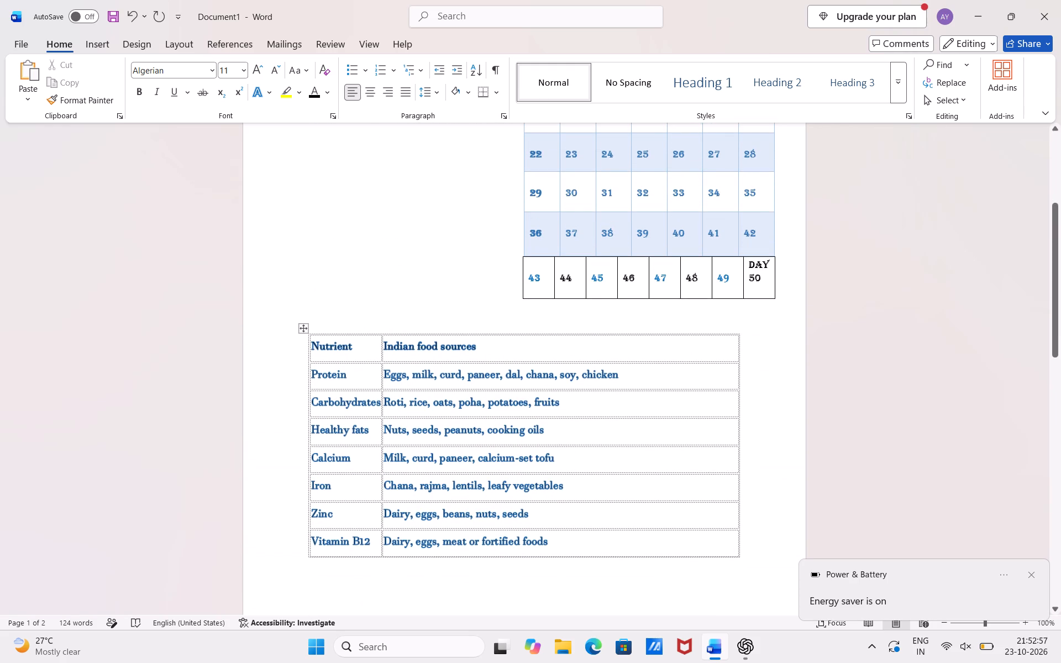
scroll(723, 557, down, 2)
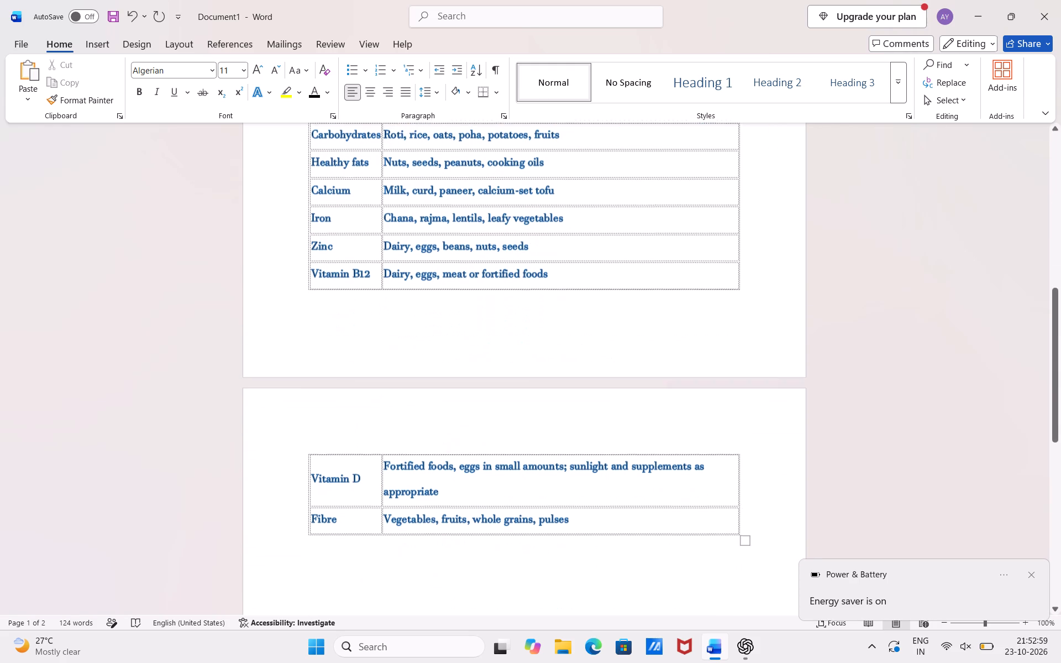
drag(747, 541, 701, 533)
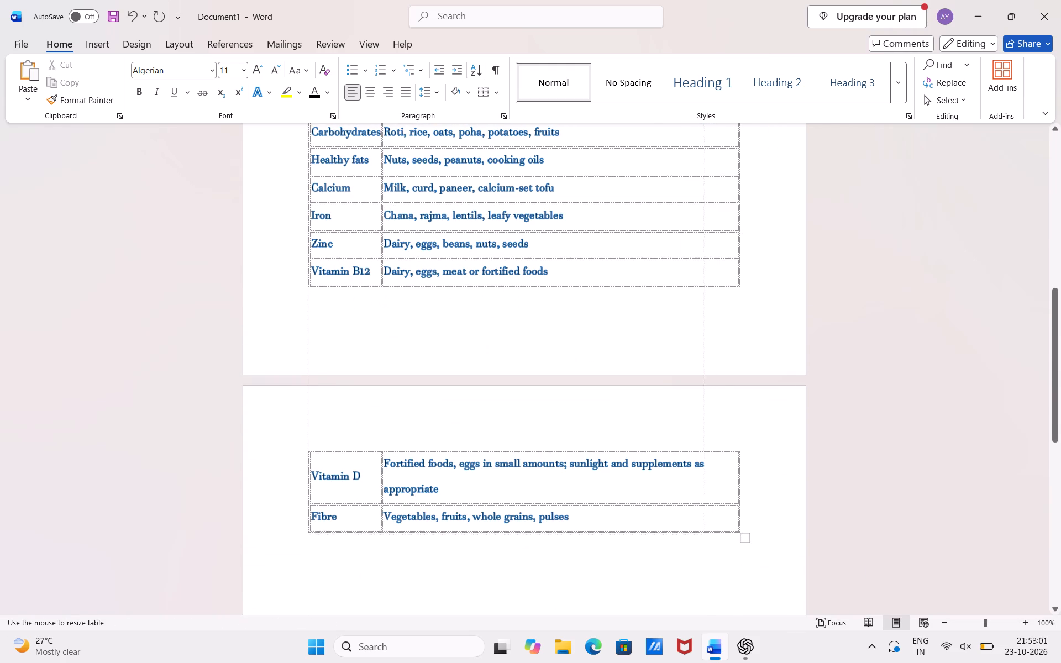
drag(701, 533, 624, 533)
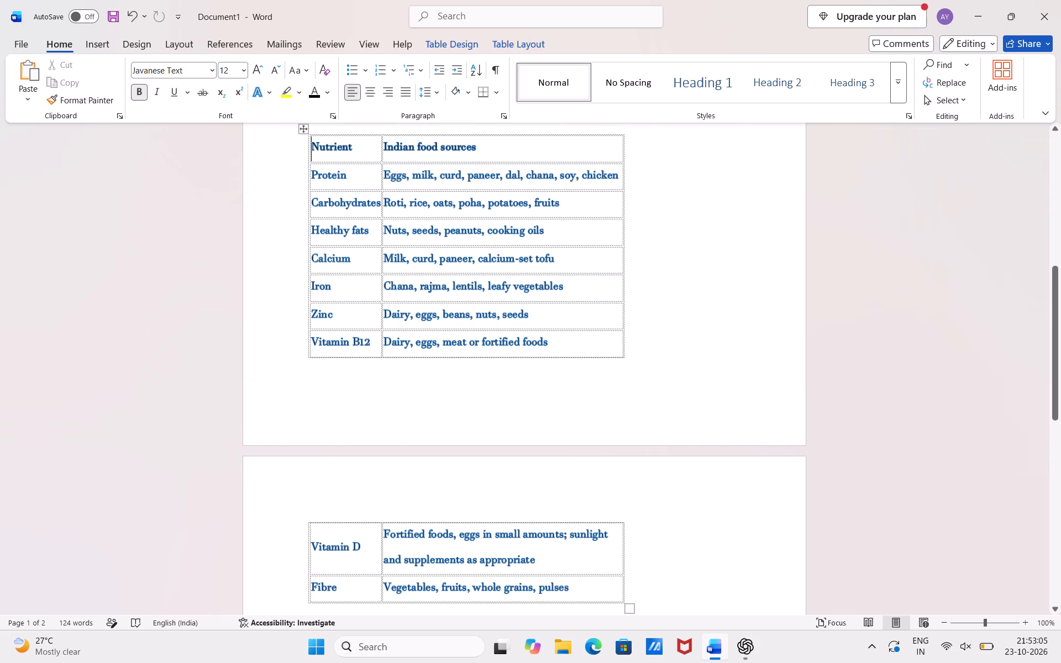
Move the nutrient table up to the page's left edge, with its header row level with the DAY 1 row.
drag(303, 130, 281, 167)
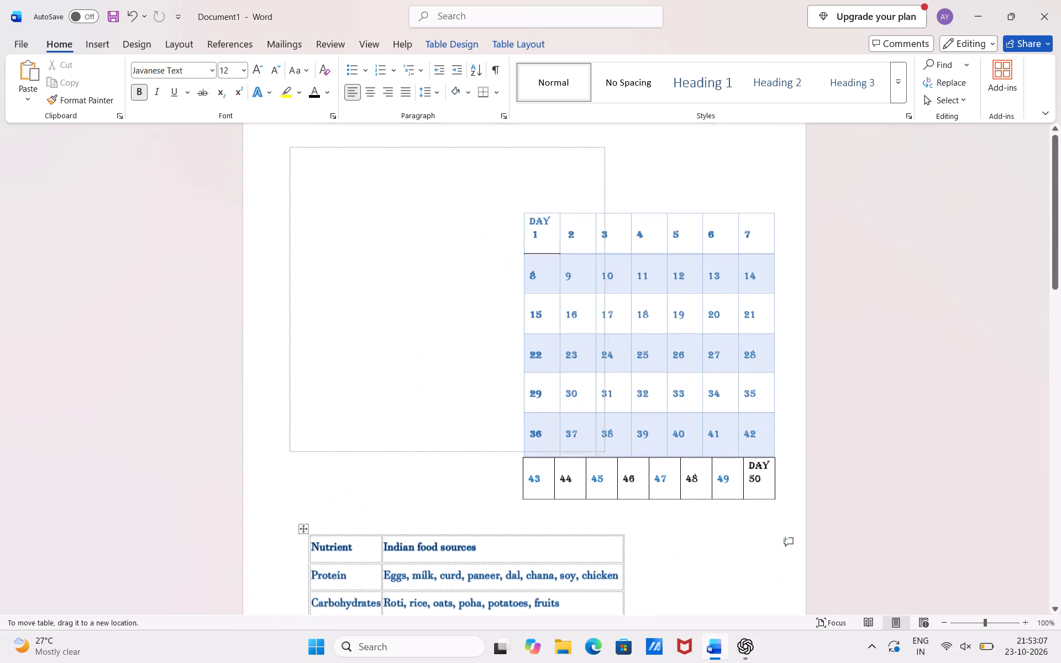
drag(281, 167, 244, 223)
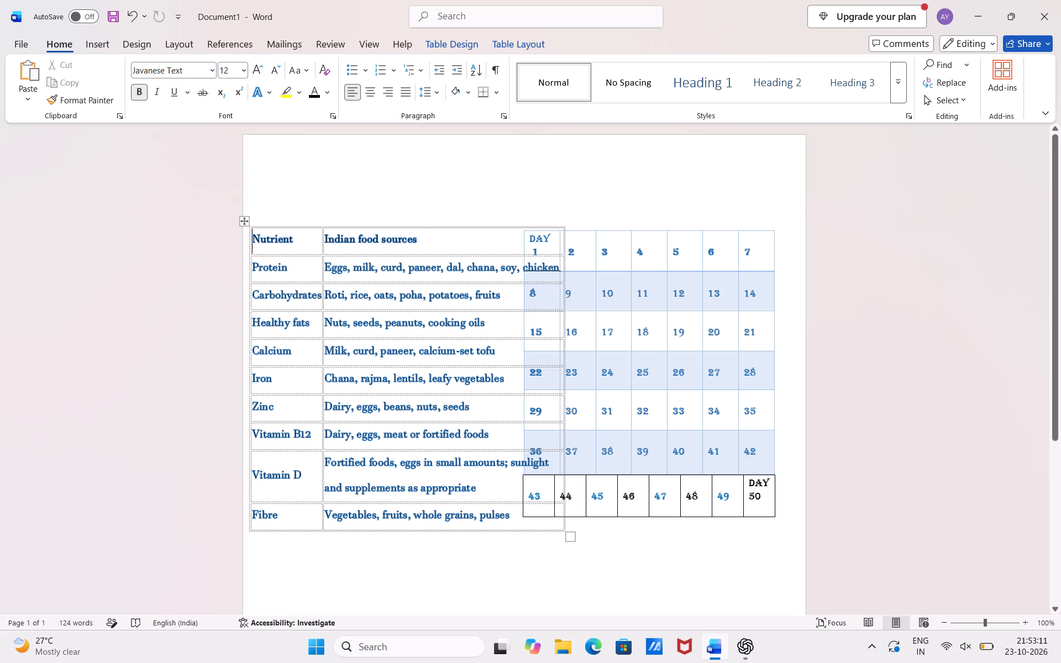
Narrow the nutrient table further so it ends just before the 50-day grid without overlapping it.
drag(570, 541, 517, 518)
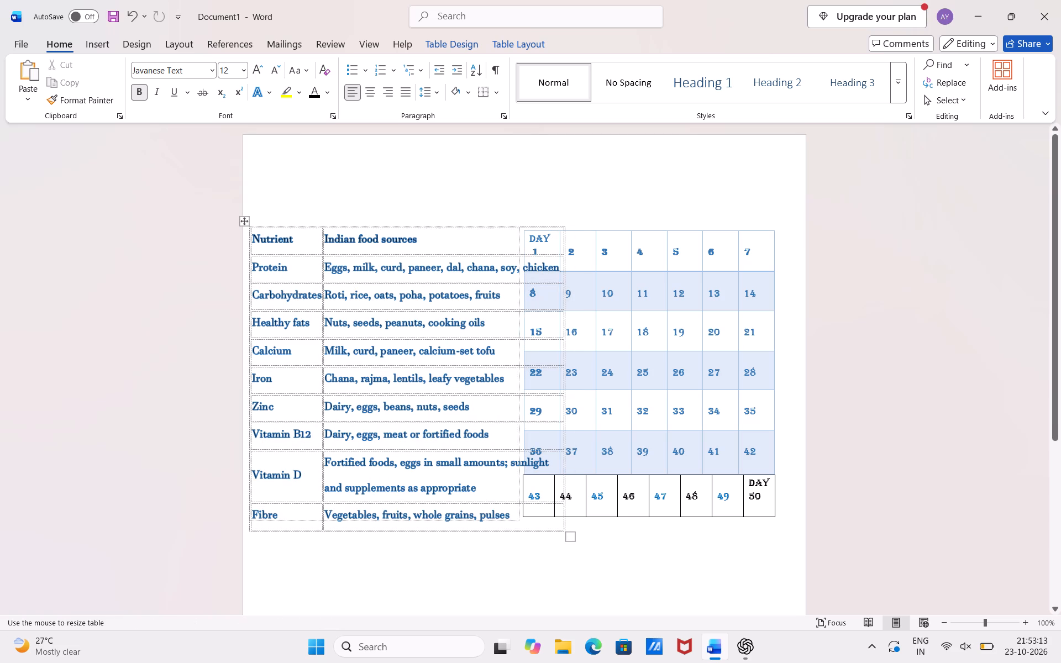
drag(517, 518, 517, 517)
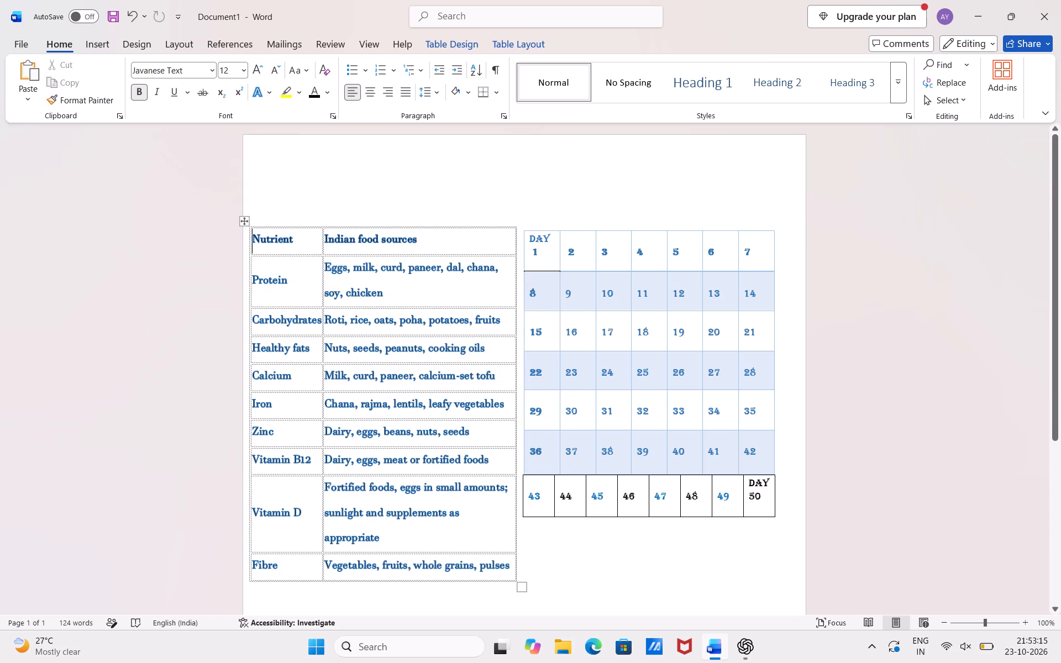
click(199, 330)
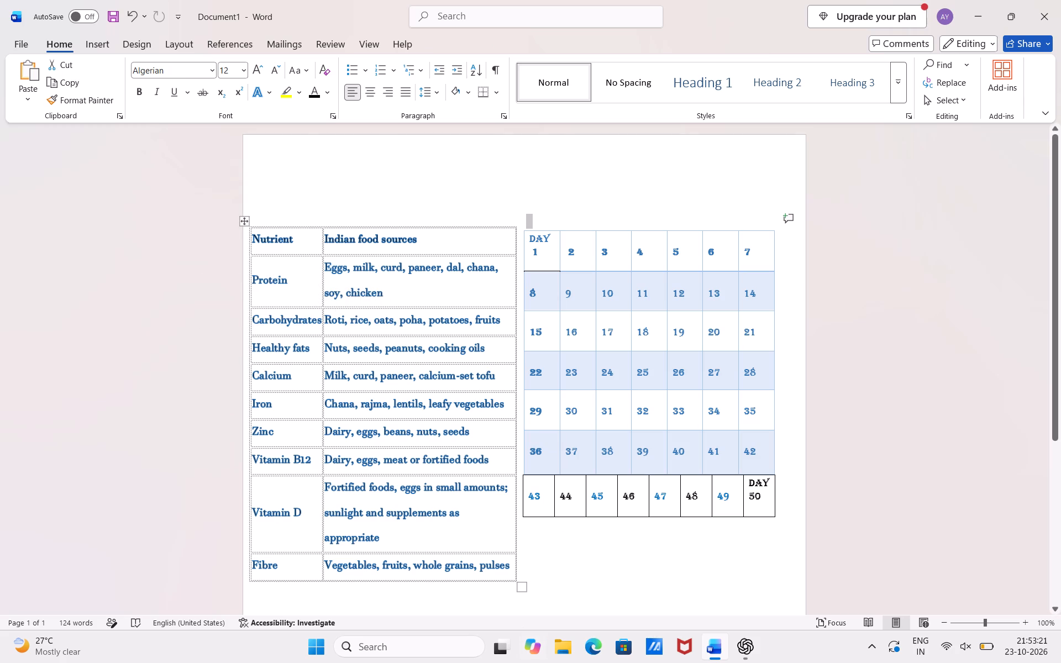
scroll(417, 522, up, 1)
click(174, 417)
Select the whole nutrient table and apply the plain black fill text effect preset to its text.
drag(249, 214, 426, 586)
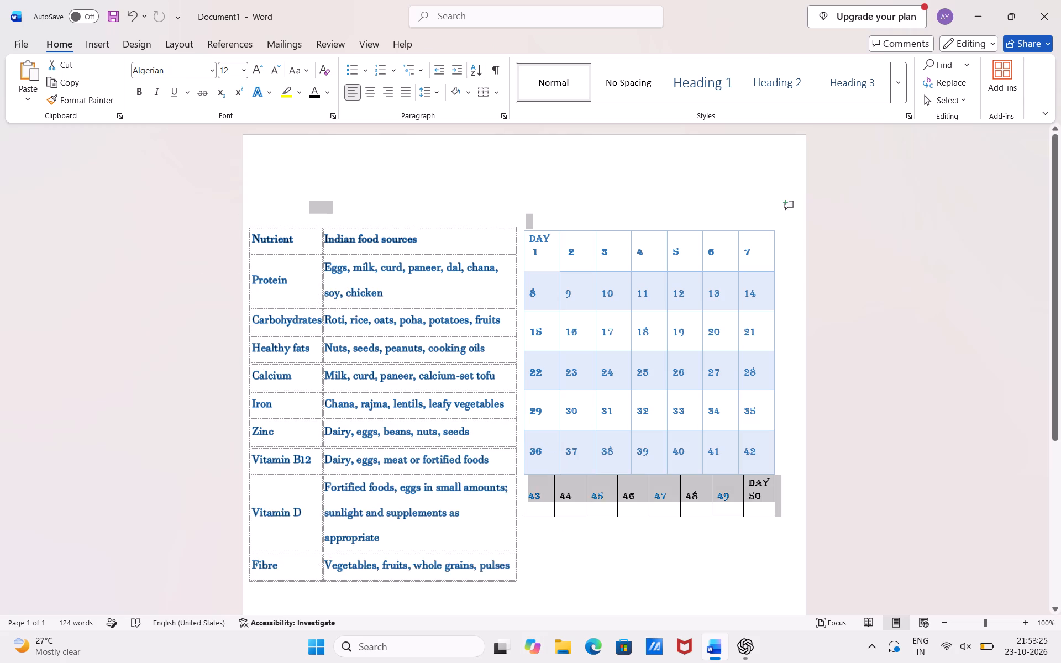
drag(426, 586, 288, 235)
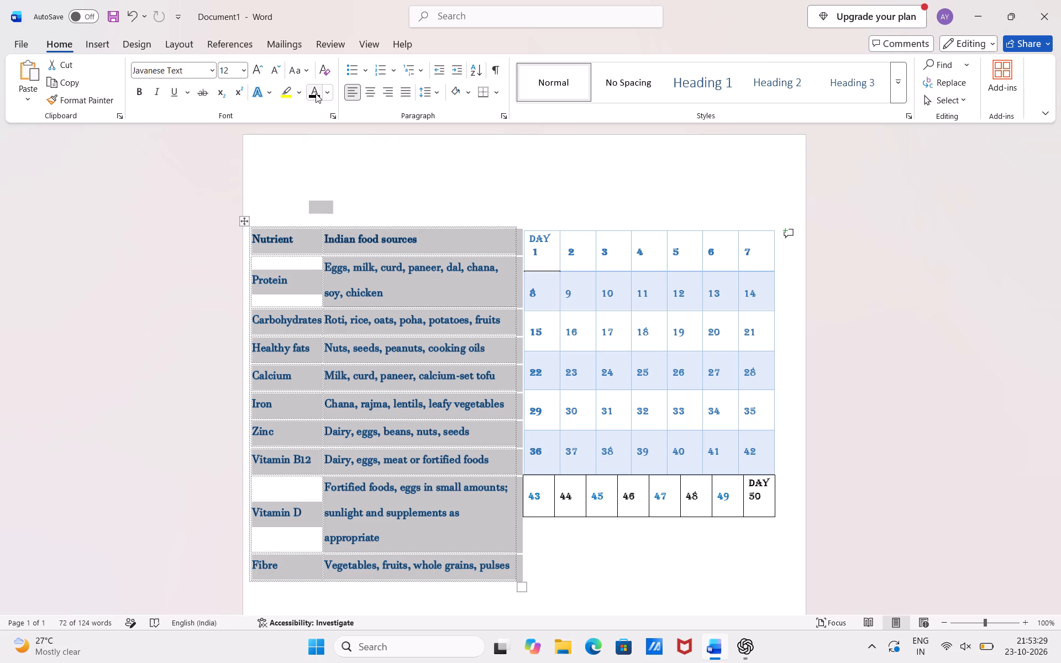
click(259, 92)
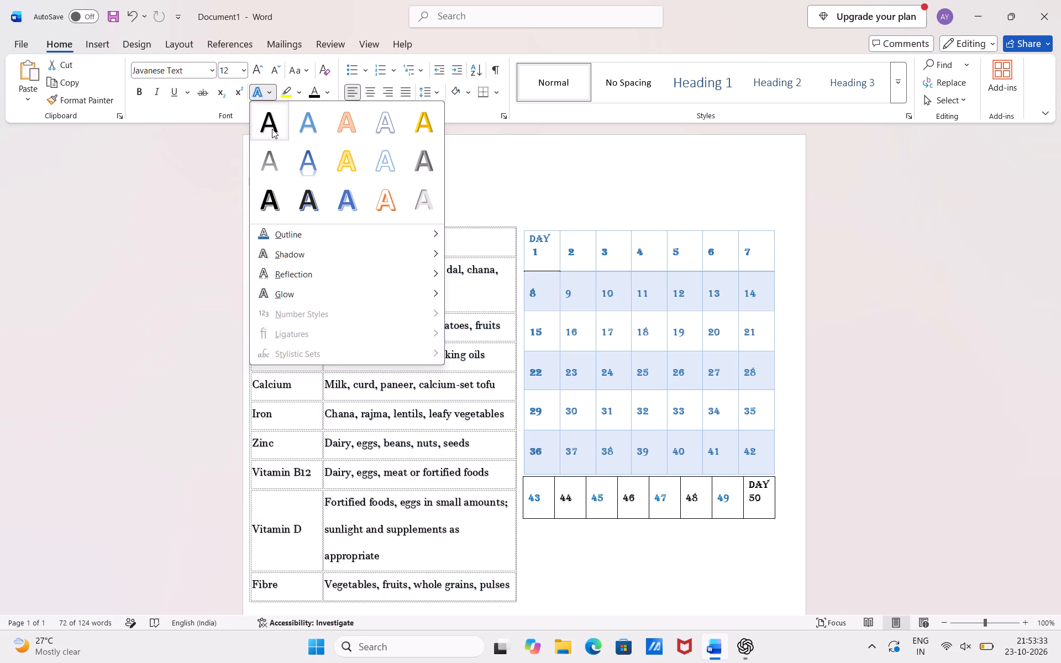
click(272, 129)
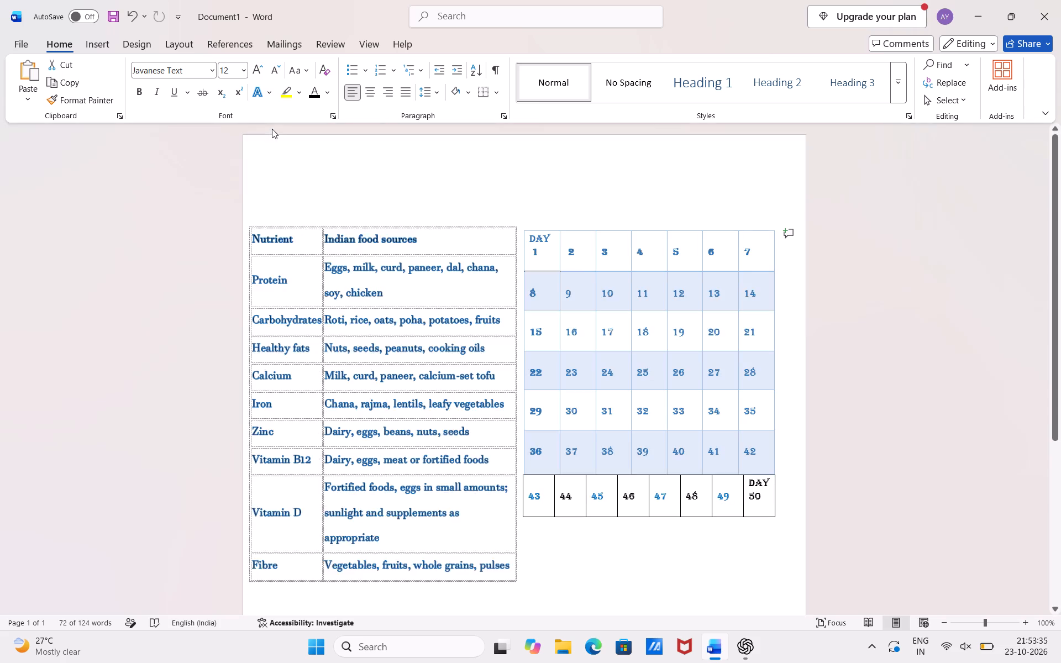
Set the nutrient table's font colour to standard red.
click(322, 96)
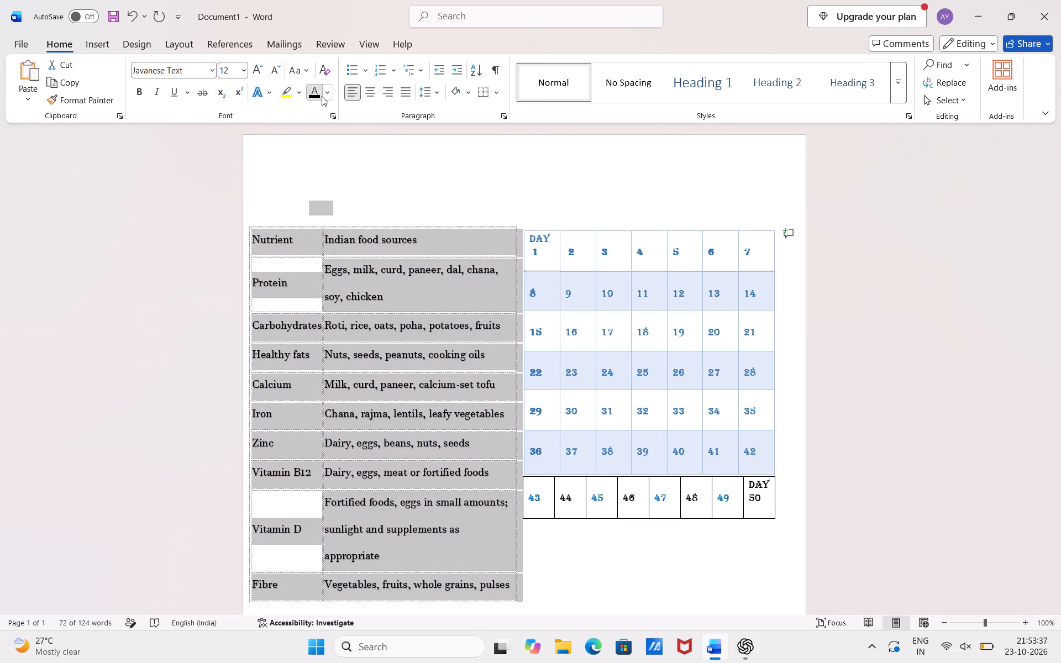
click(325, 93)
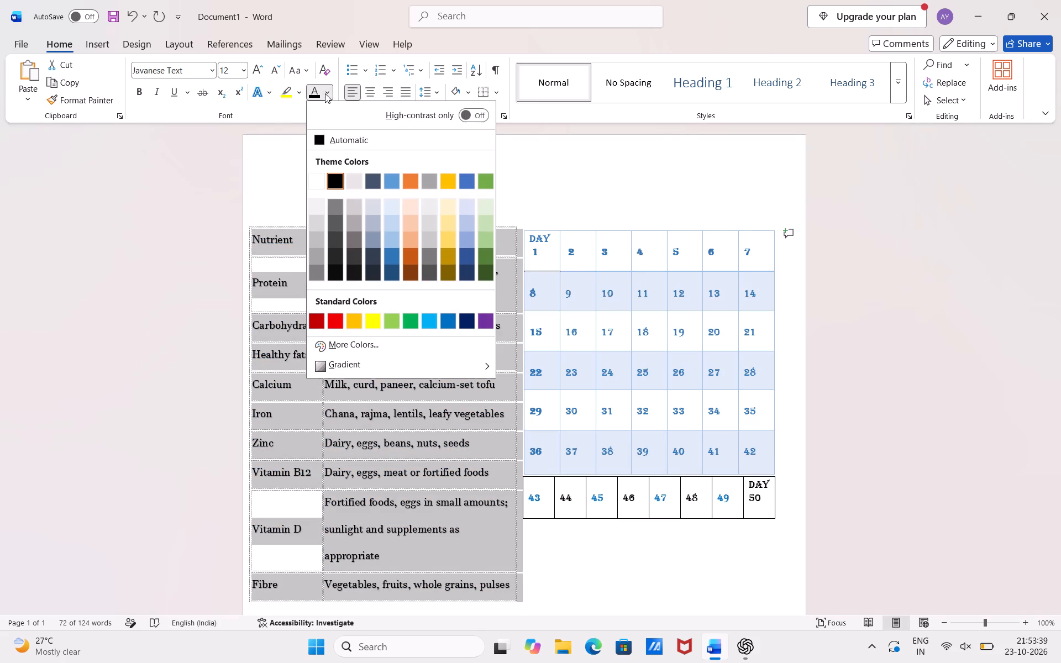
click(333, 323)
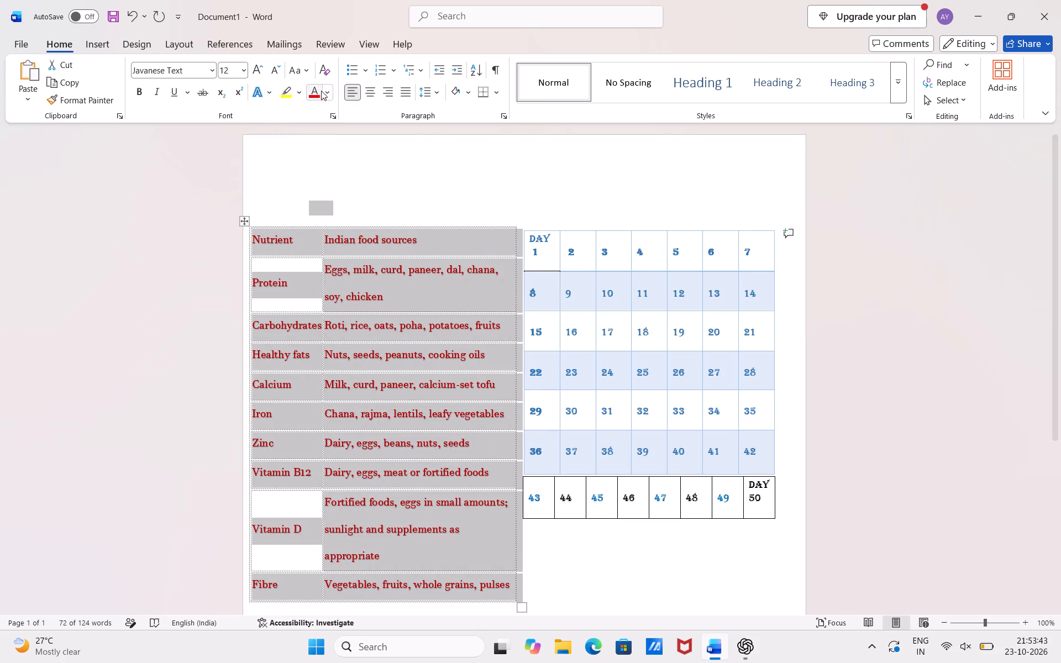
Change the nutrient table's font colour to the dark blue-grey theme colour, deselect it and check the whole table.
click(325, 94)
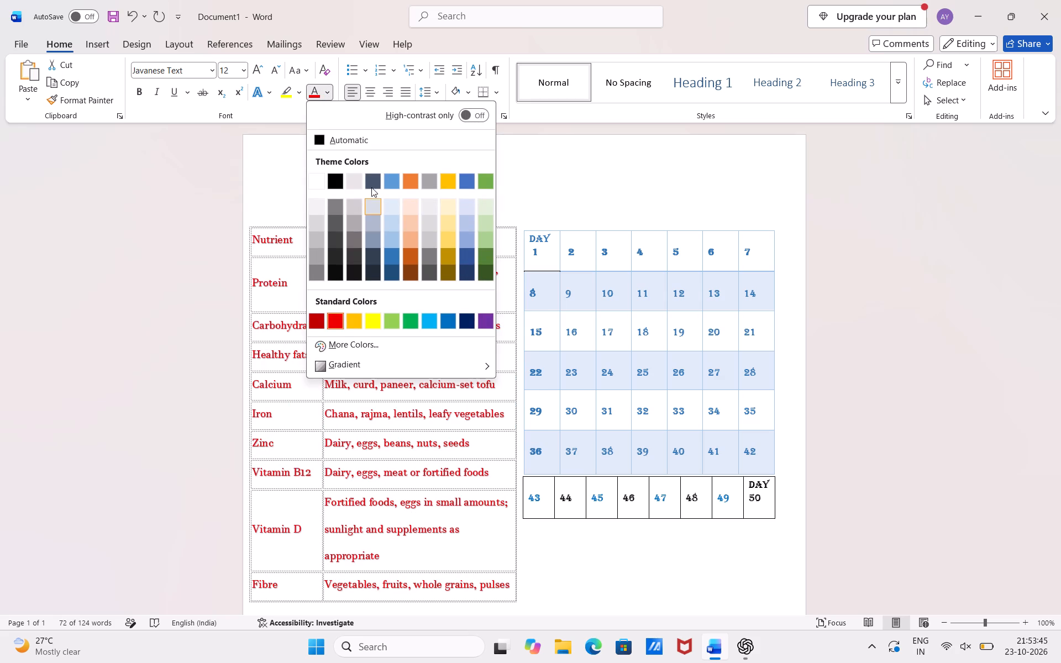
click(372, 183)
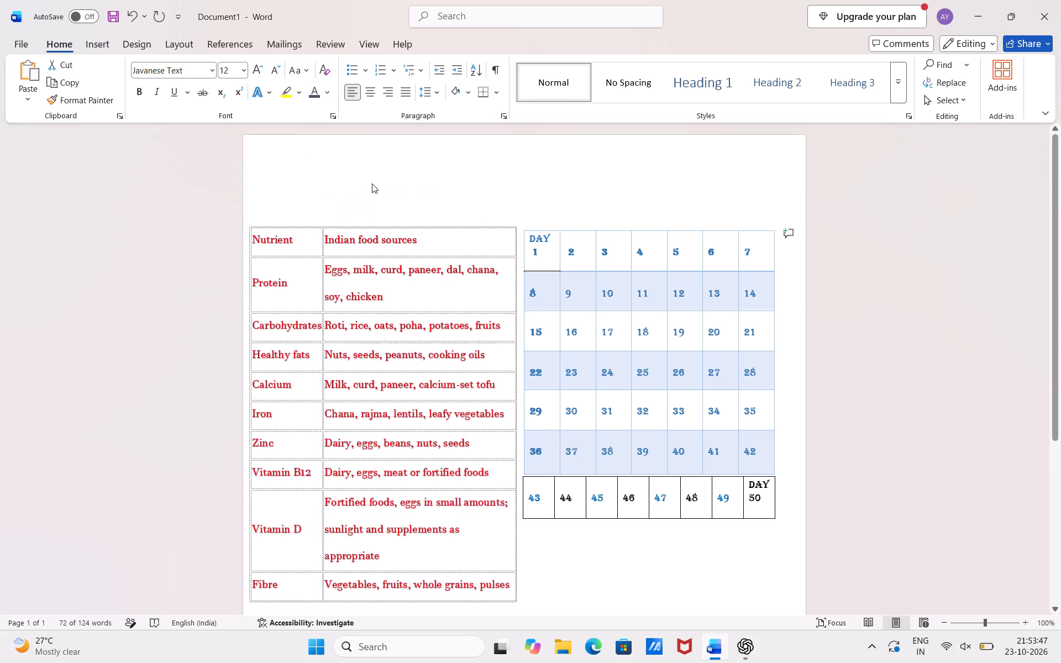
click(212, 204)
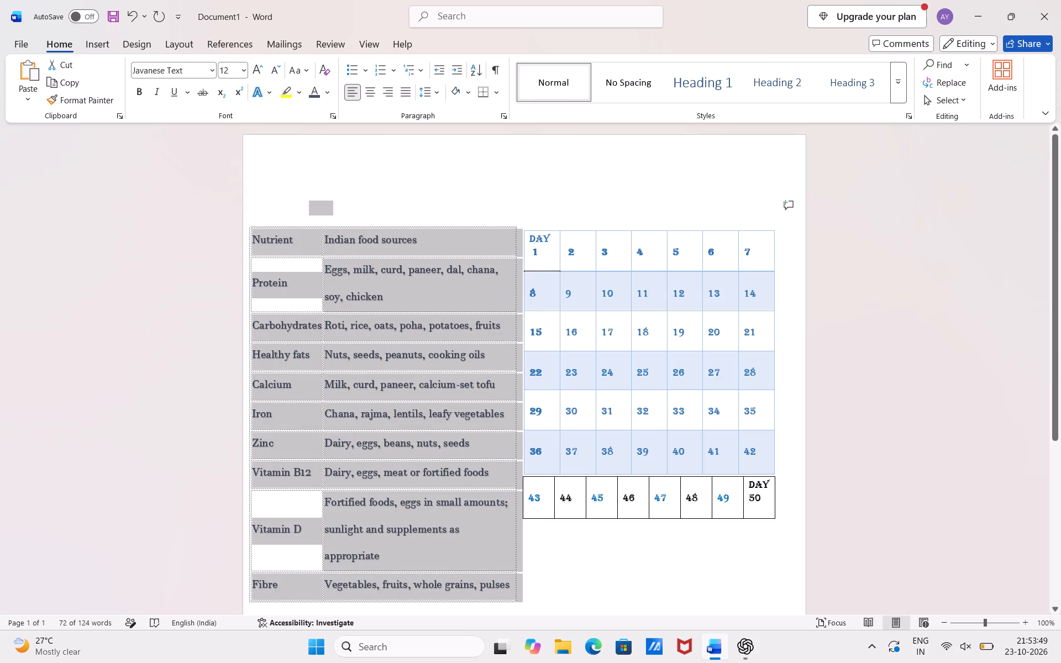
scroll(361, 494, down, 1)
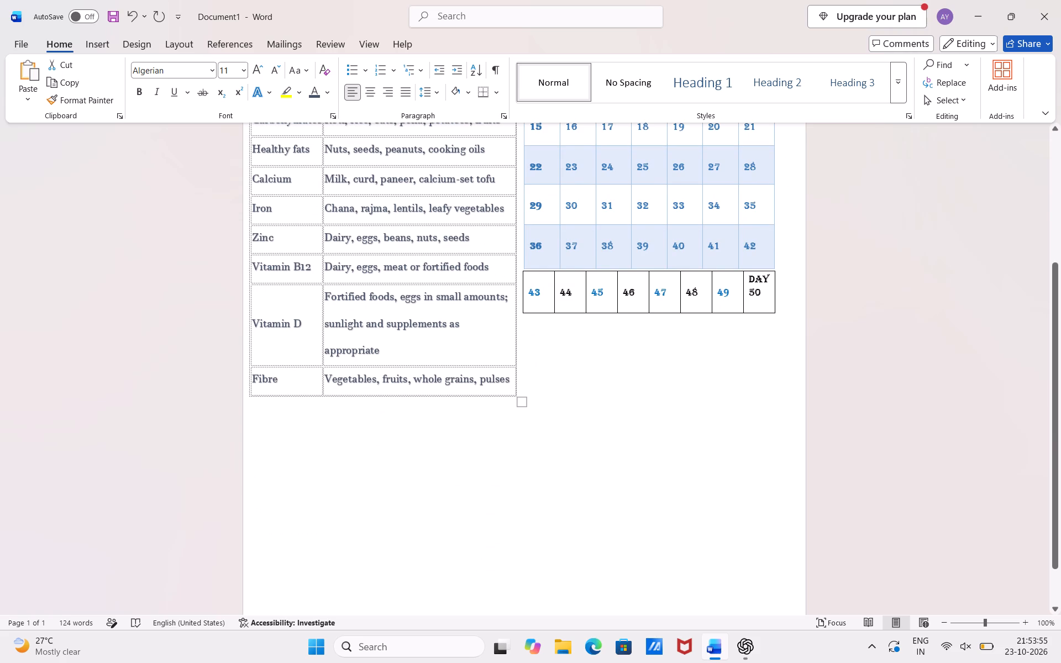
scroll(374, 459, up, 3)
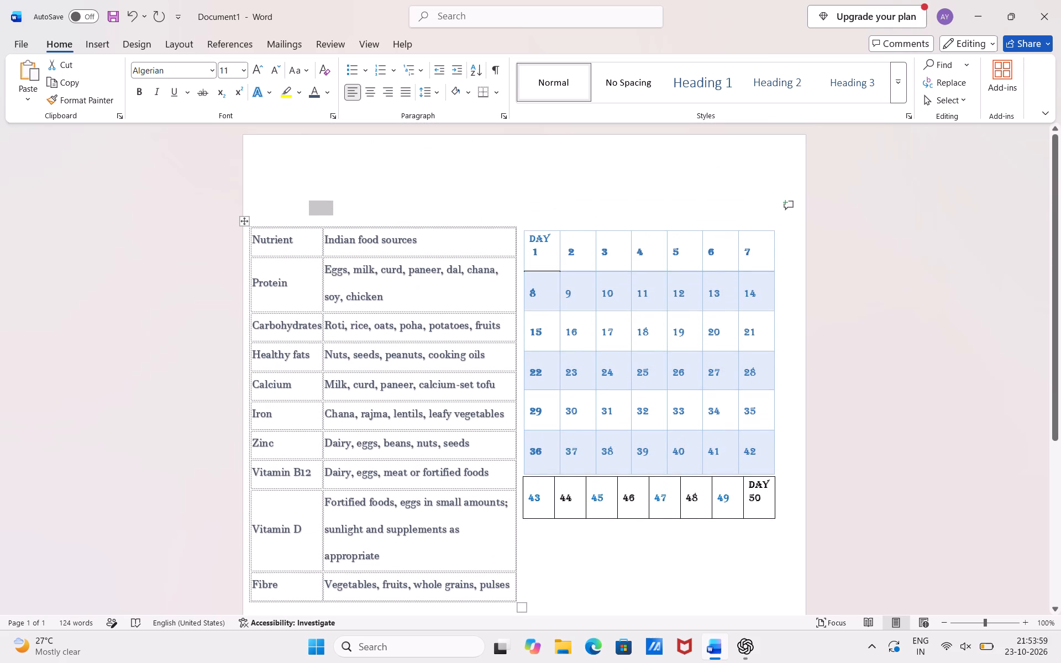
Shorten the "Indian food sources" column header to "Food sources" with a capital F, then leave the table.
click(353, 243)
key(BackSpace)
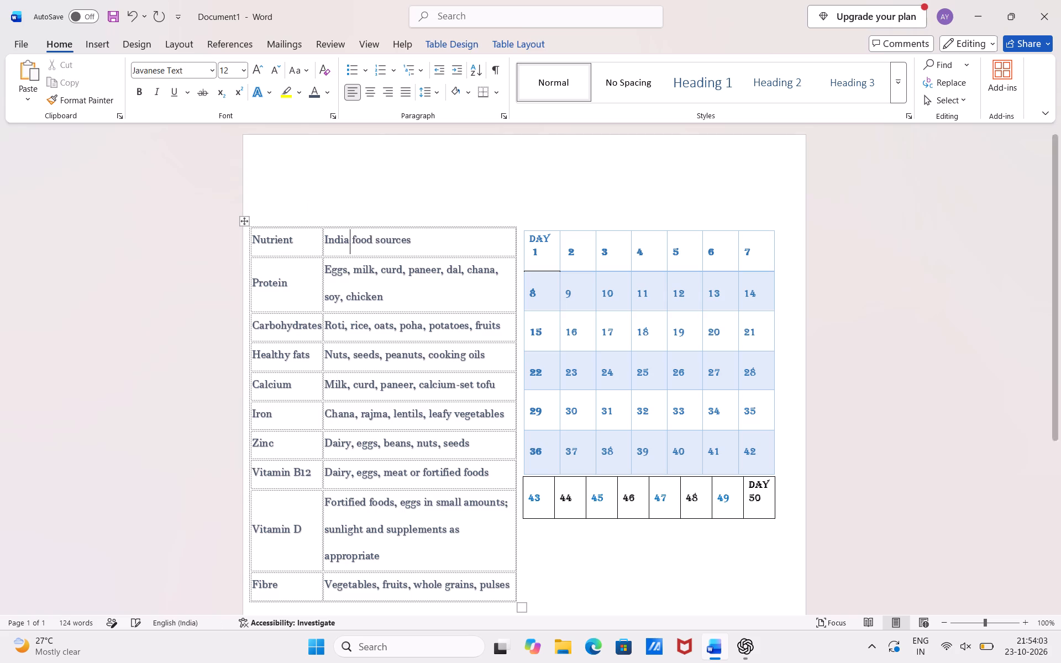
key(BackSpace)
key(BackSpace)
key(BackSpace)
key(BackSpace)
key(BackSpace)
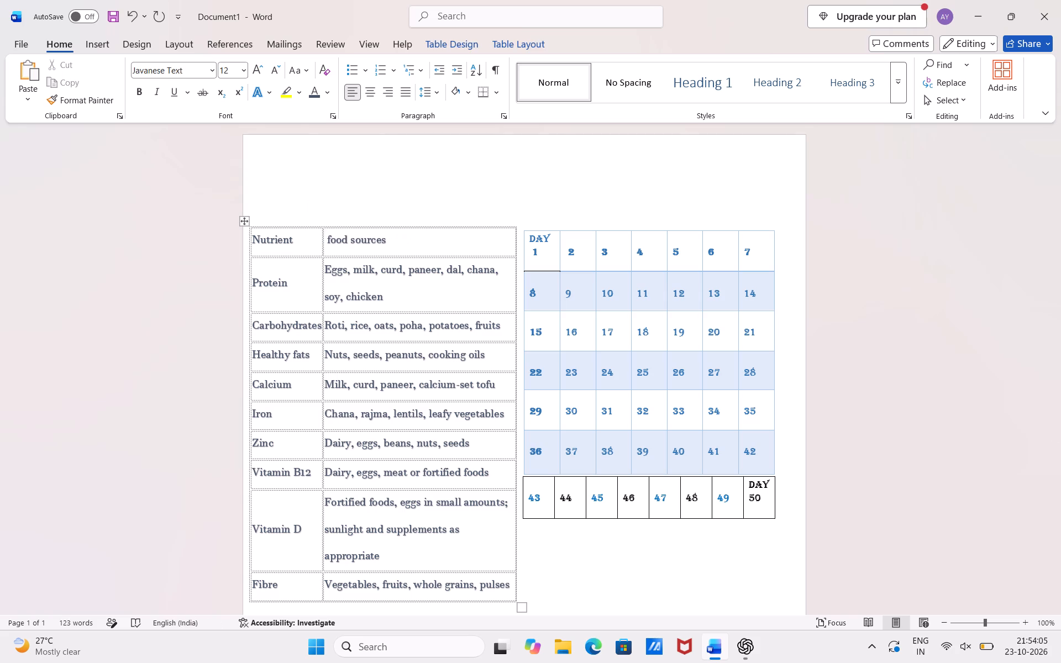
key(Right)
key(Right)
key(BackSpace)
key(shift+f)
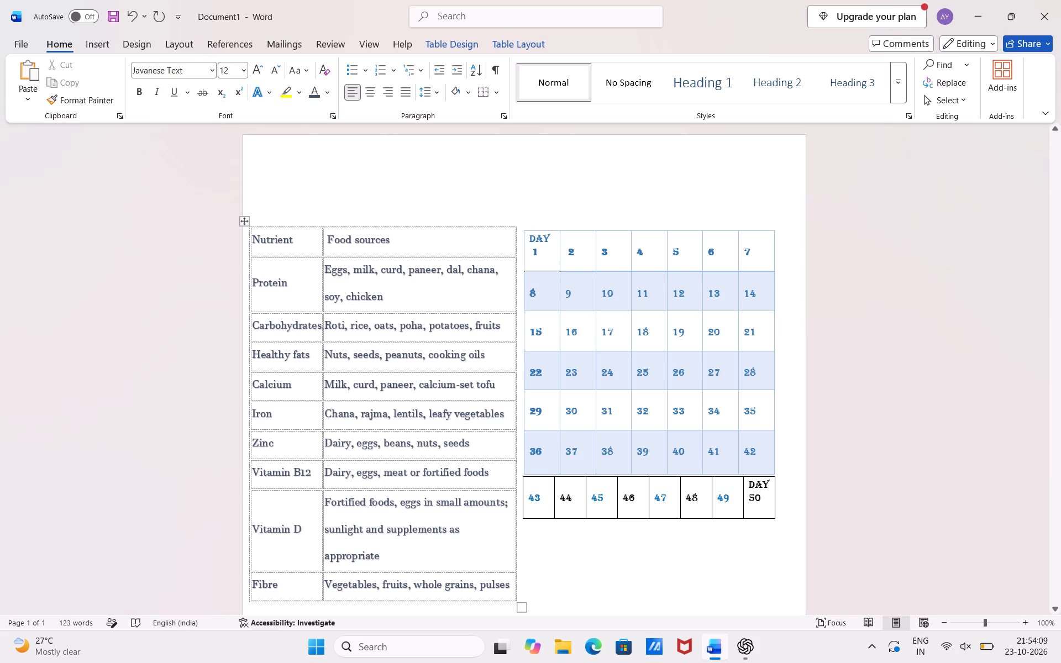
scroll(312, 354, down, 1)
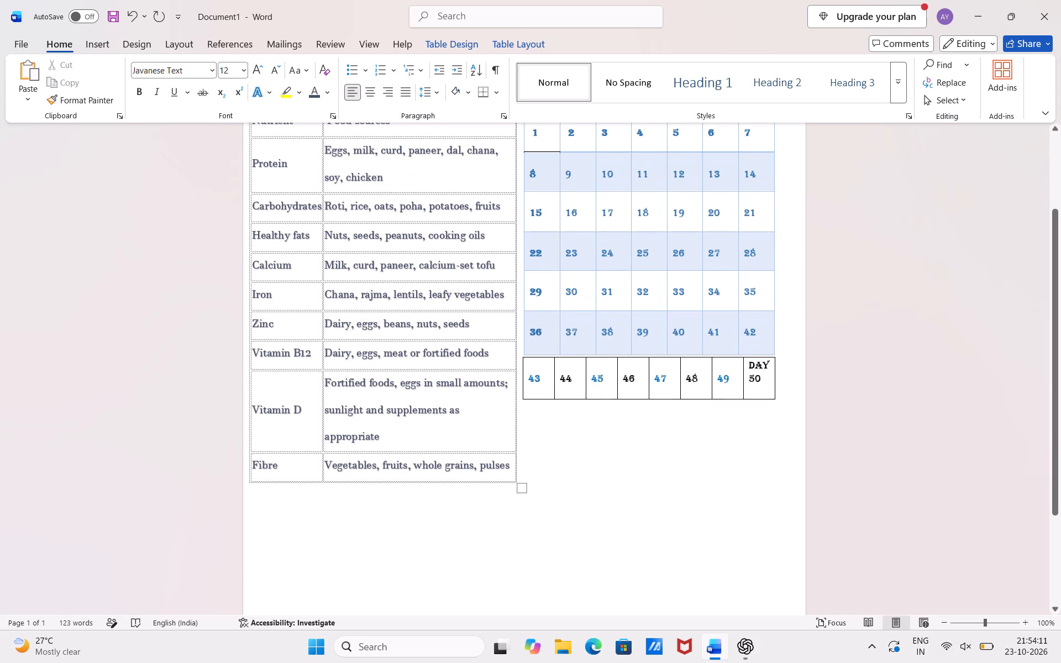
click(195, 471)
click(751, 639)
click(711, 363)
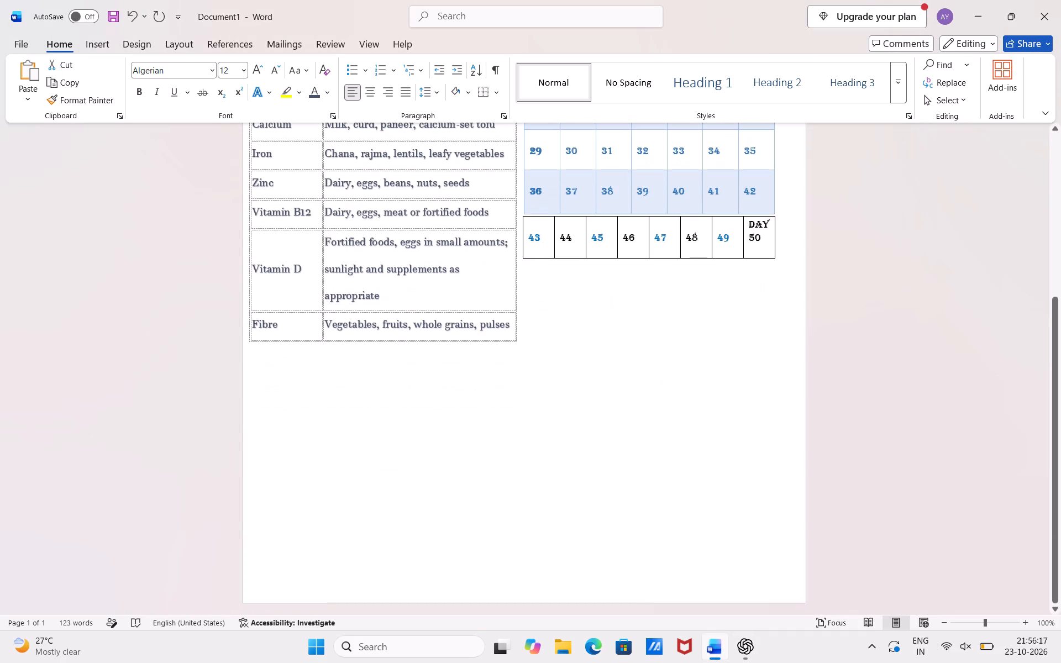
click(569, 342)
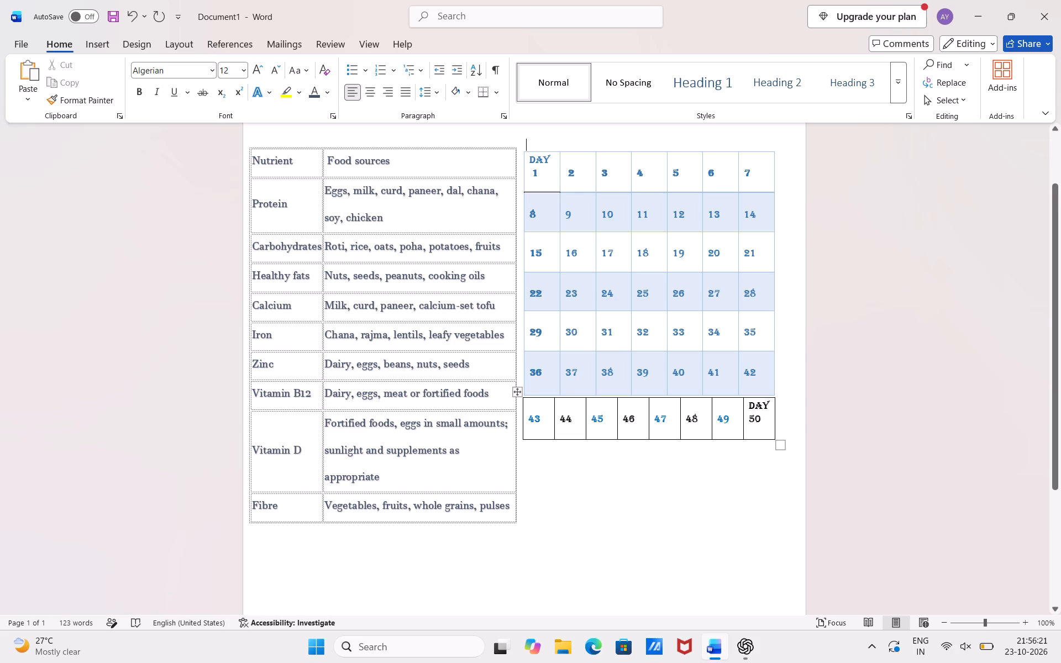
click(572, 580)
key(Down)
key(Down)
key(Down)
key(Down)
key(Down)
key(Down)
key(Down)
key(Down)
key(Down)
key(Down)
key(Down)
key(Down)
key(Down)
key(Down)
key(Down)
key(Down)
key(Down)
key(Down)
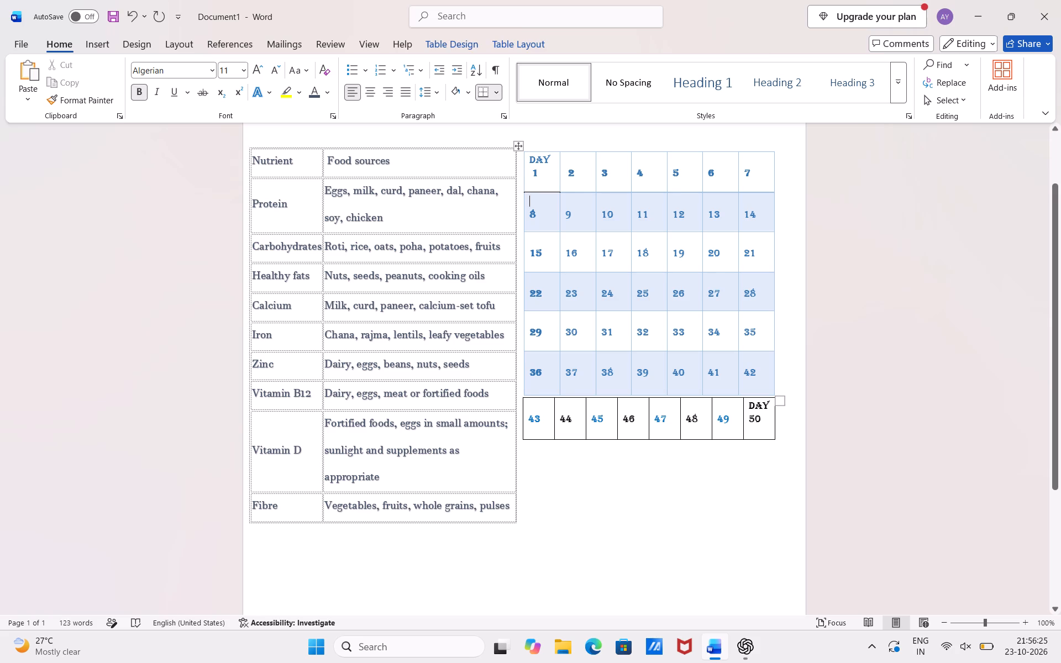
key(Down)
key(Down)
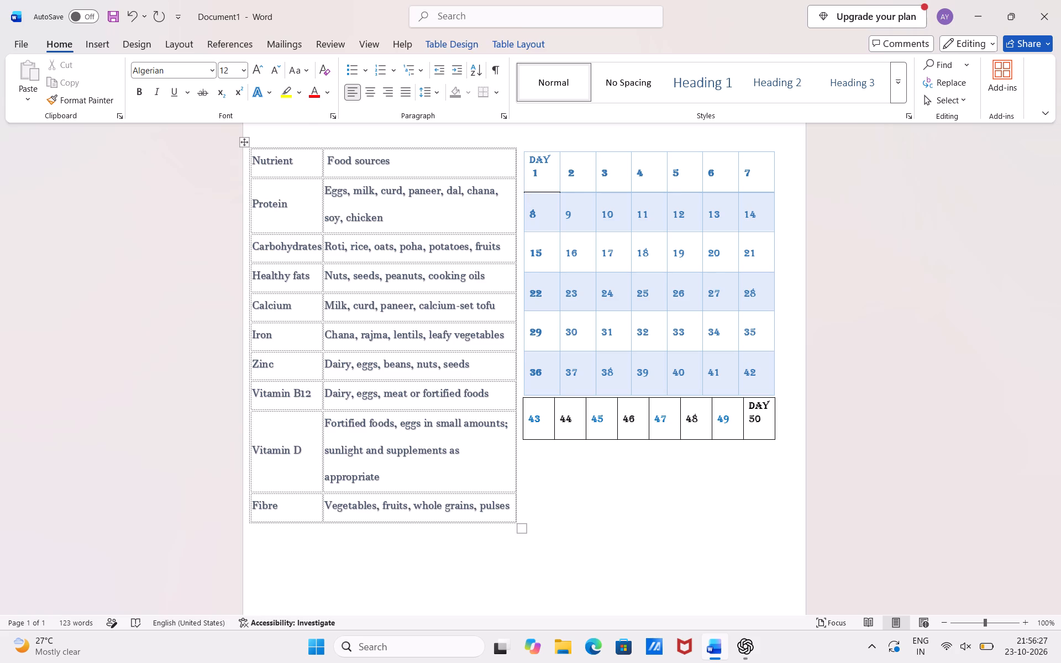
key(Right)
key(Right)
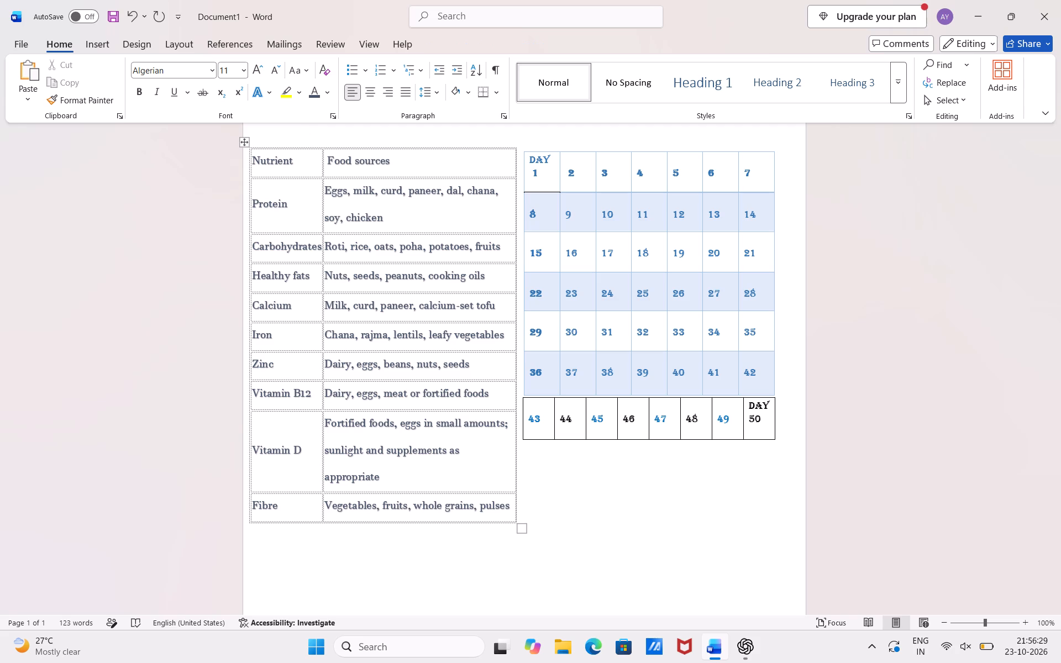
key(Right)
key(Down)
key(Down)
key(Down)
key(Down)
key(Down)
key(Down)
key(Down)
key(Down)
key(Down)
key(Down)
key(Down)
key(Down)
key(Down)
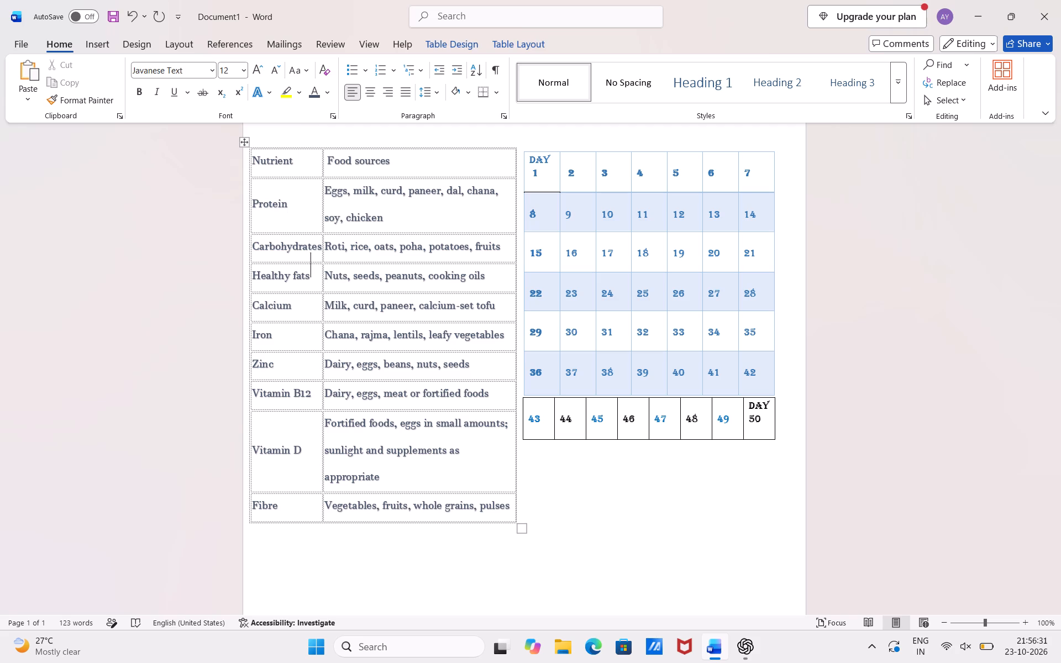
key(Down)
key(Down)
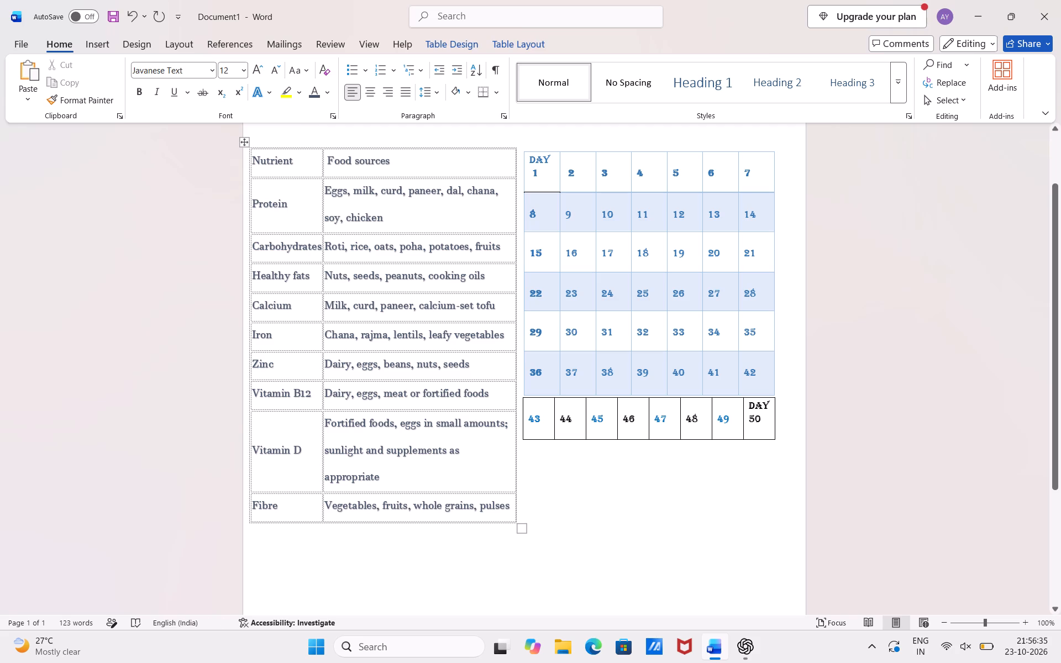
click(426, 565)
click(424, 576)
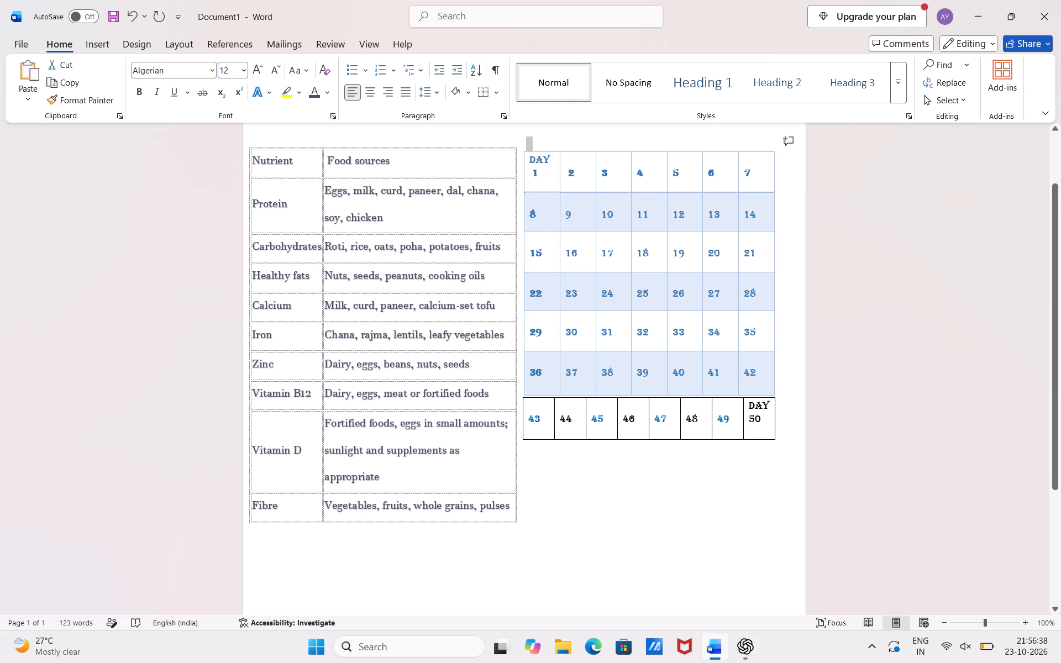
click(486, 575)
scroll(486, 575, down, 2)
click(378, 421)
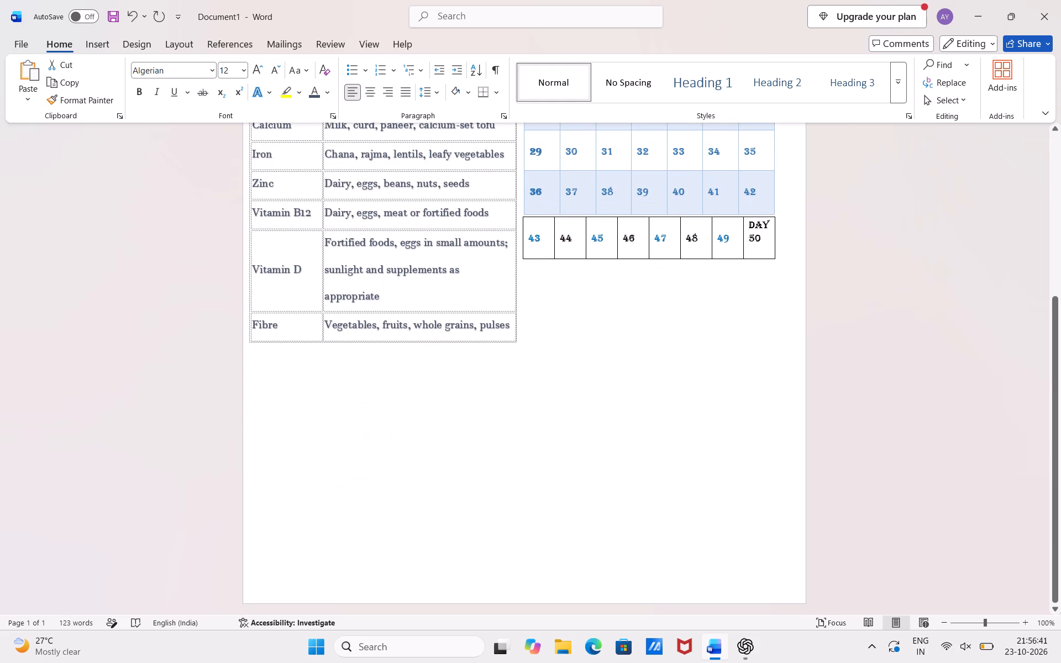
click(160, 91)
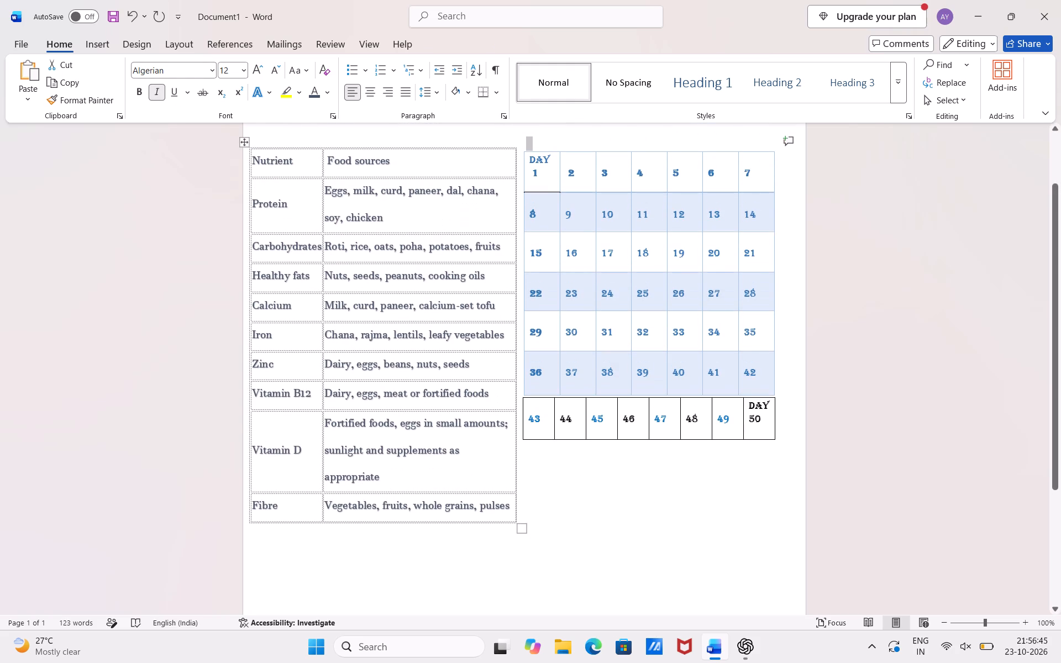
Paste the copied seven-day home workout plan into the blank space below the nutrient table.
scroll(459, 591, down, 2)
click(392, 446)
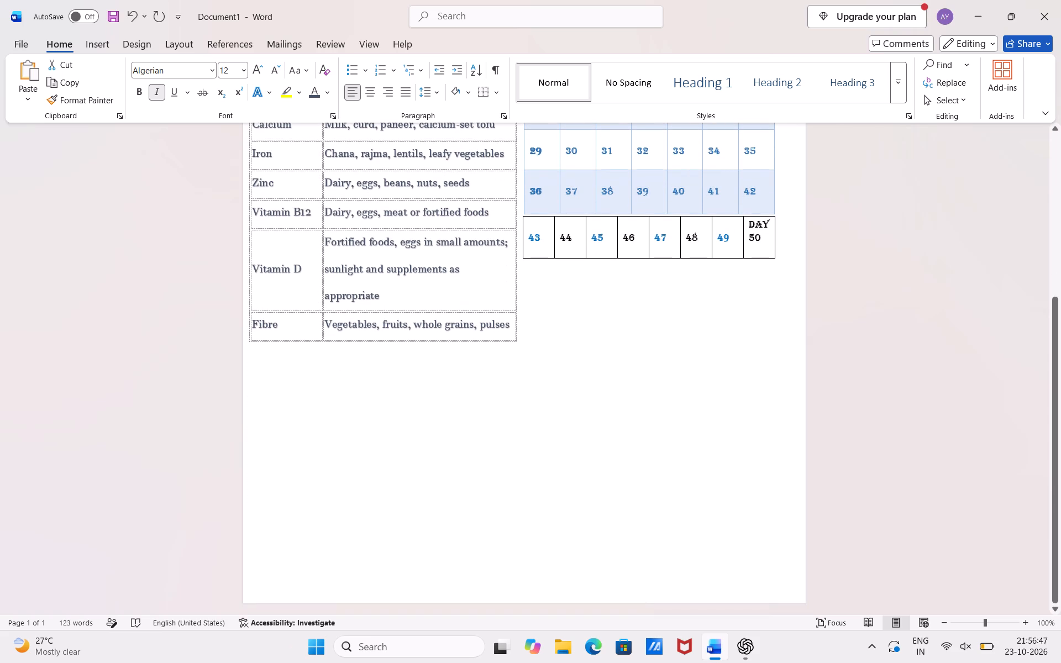
double_click(392, 446)
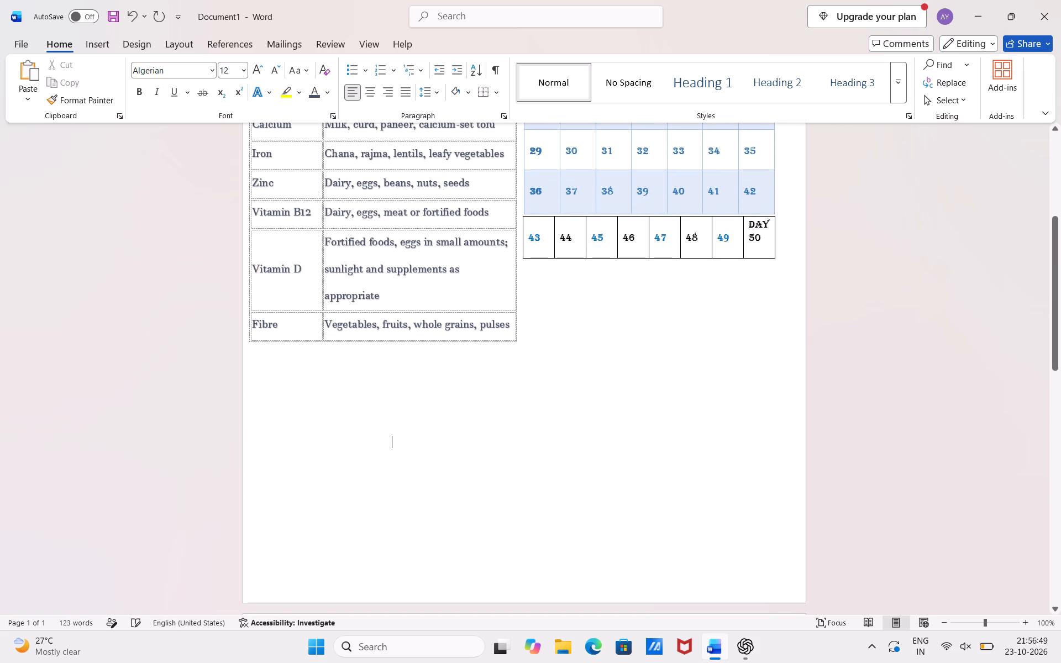
key(Left)
key(ctrl+v)
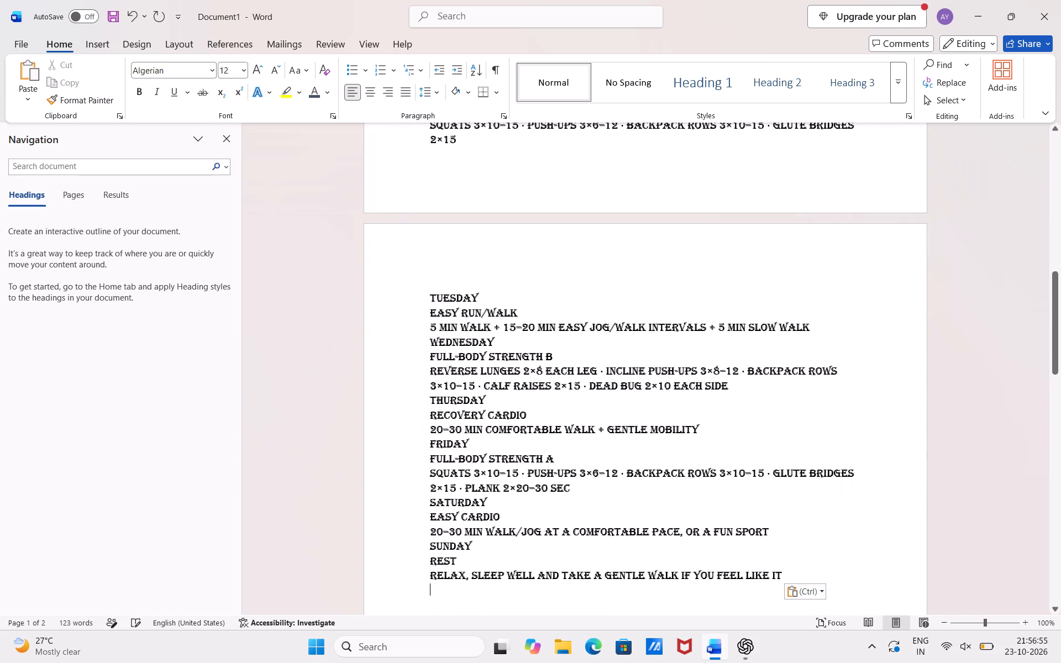
Set the font of the whole pasted workout plan, from its heading through the Sunday entry, to AngsanaUPC.
scroll(486, 411, up, 2)
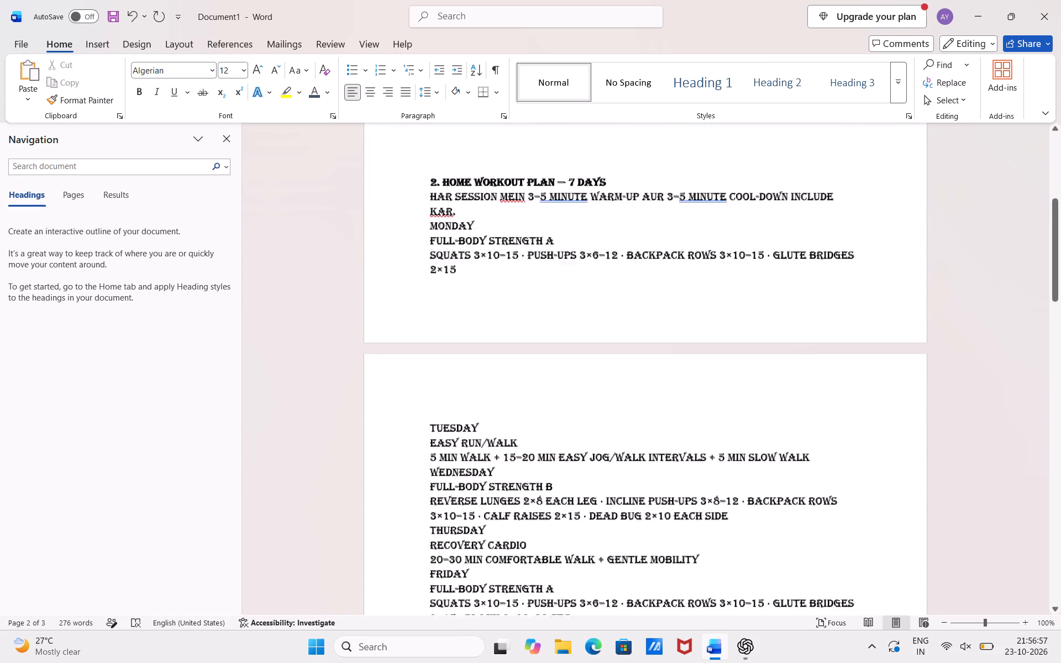
scroll(486, 411, up, 1)
scroll(486, 411, down, 6)
scroll(486, 411, up, 4)
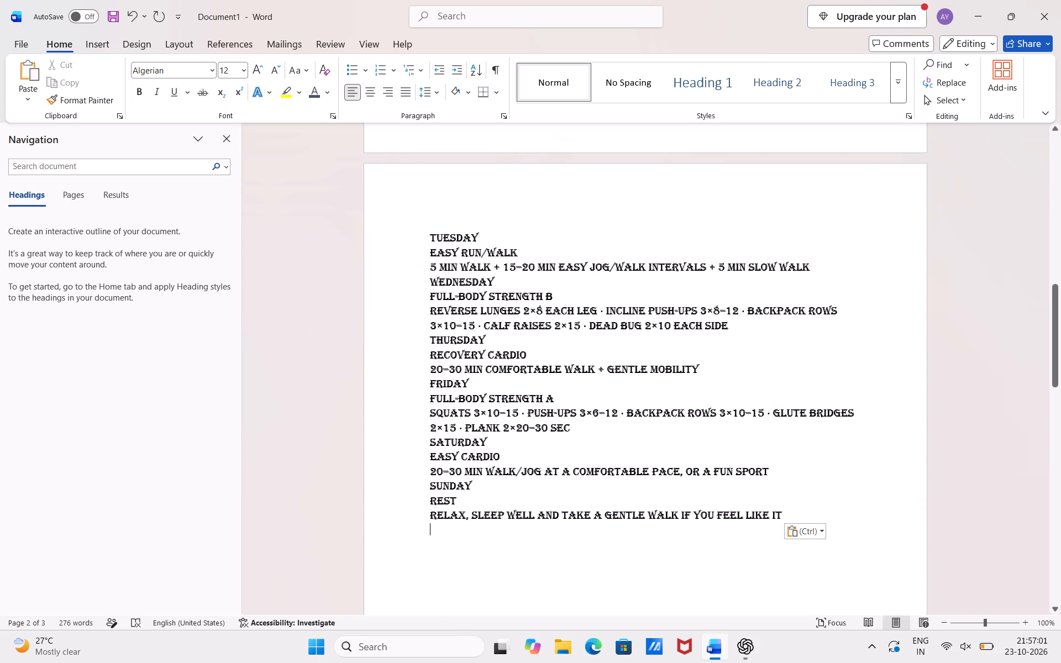
scroll(486, 411, up, 3)
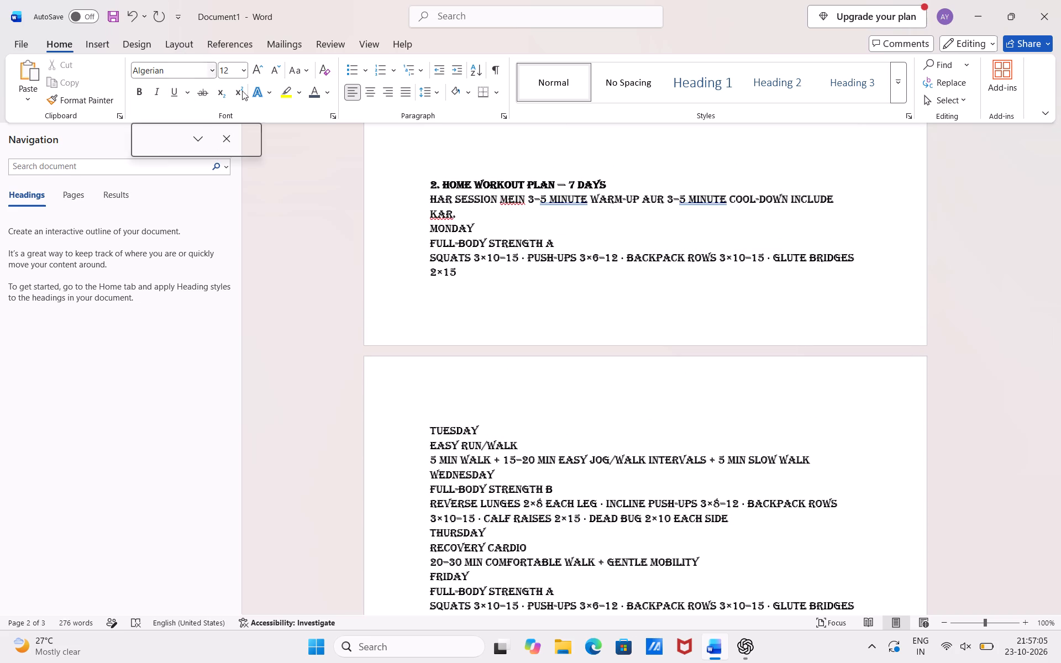
drag(421, 176, 540, 309)
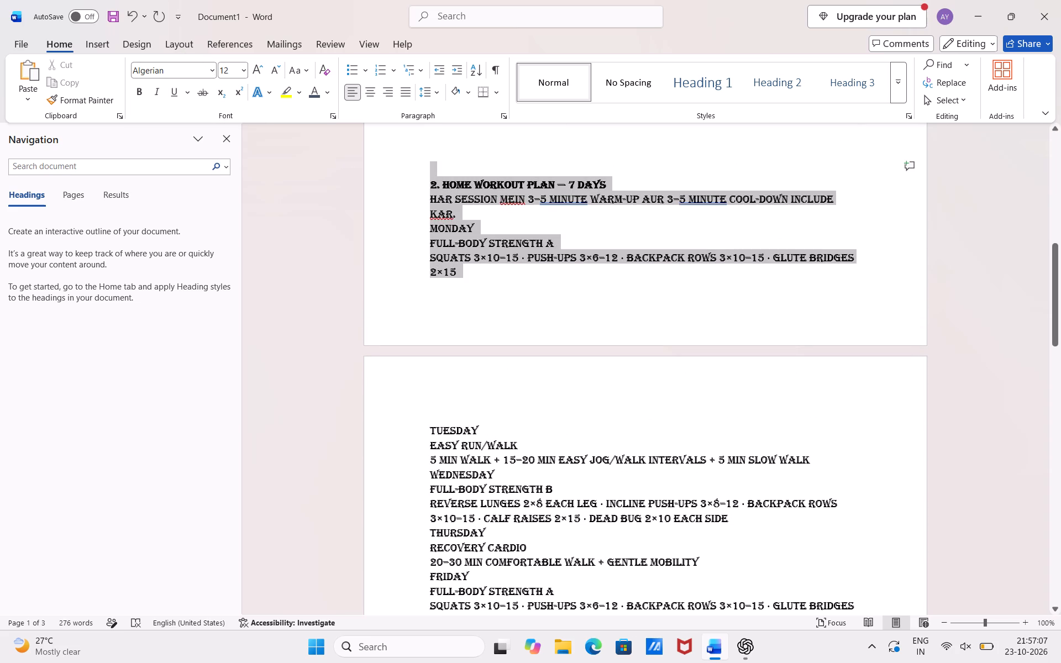
drag(540, 309, 474, 107)
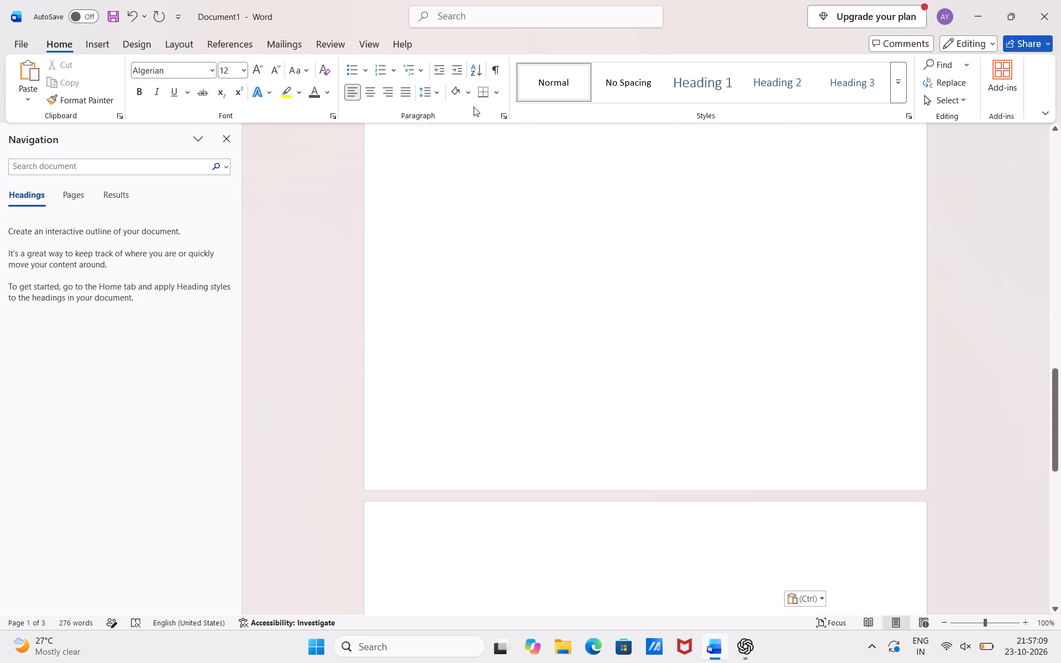
drag(474, 107, 652, 255)
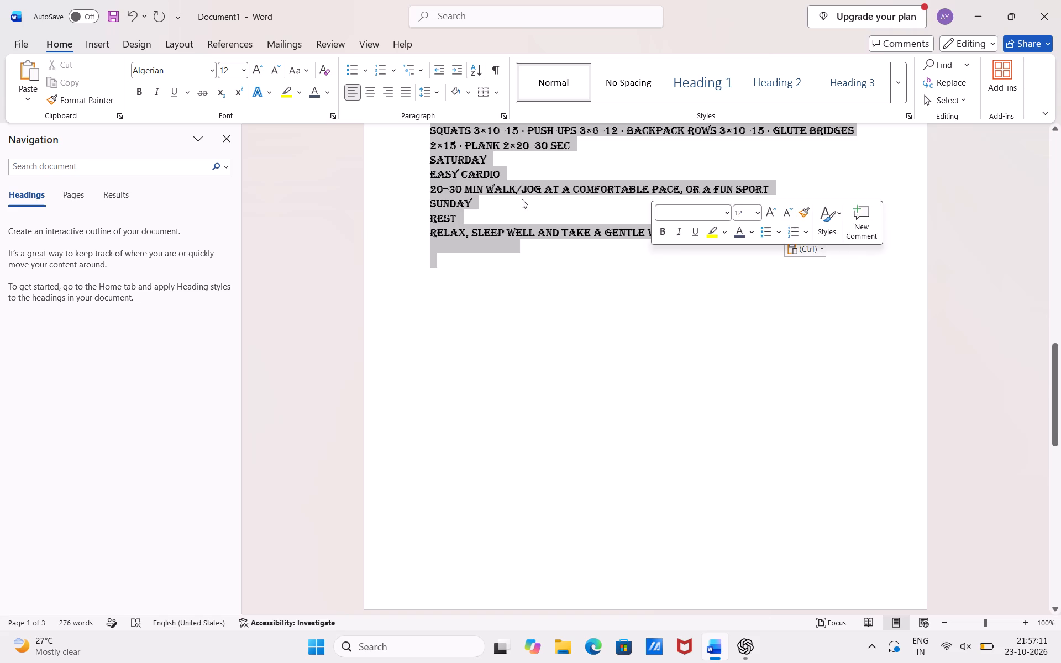
click(211, 70)
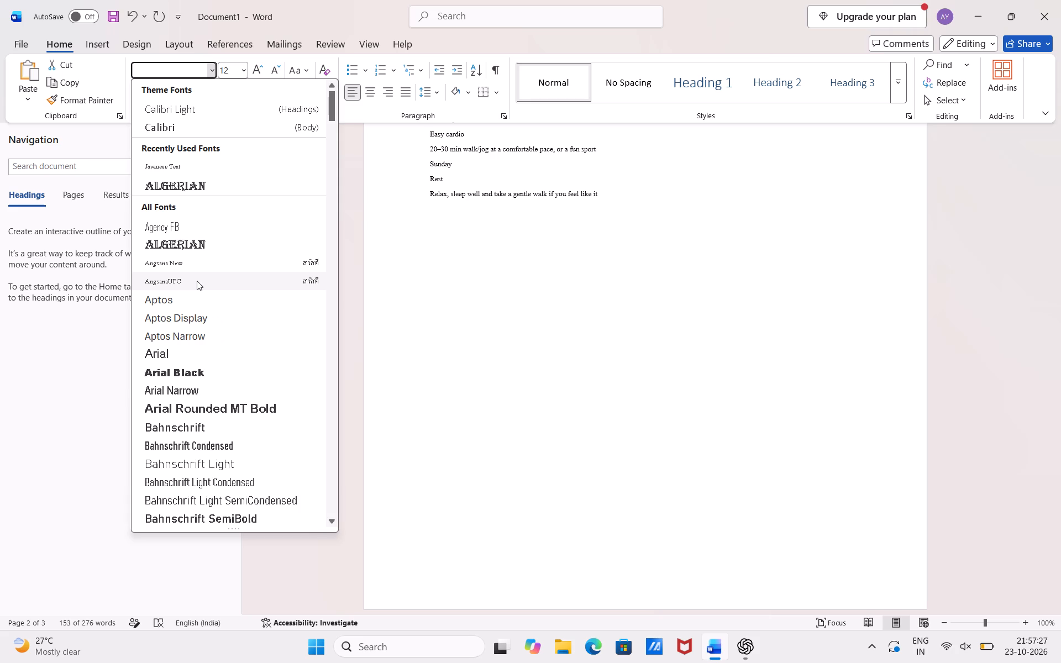
click(197, 281)
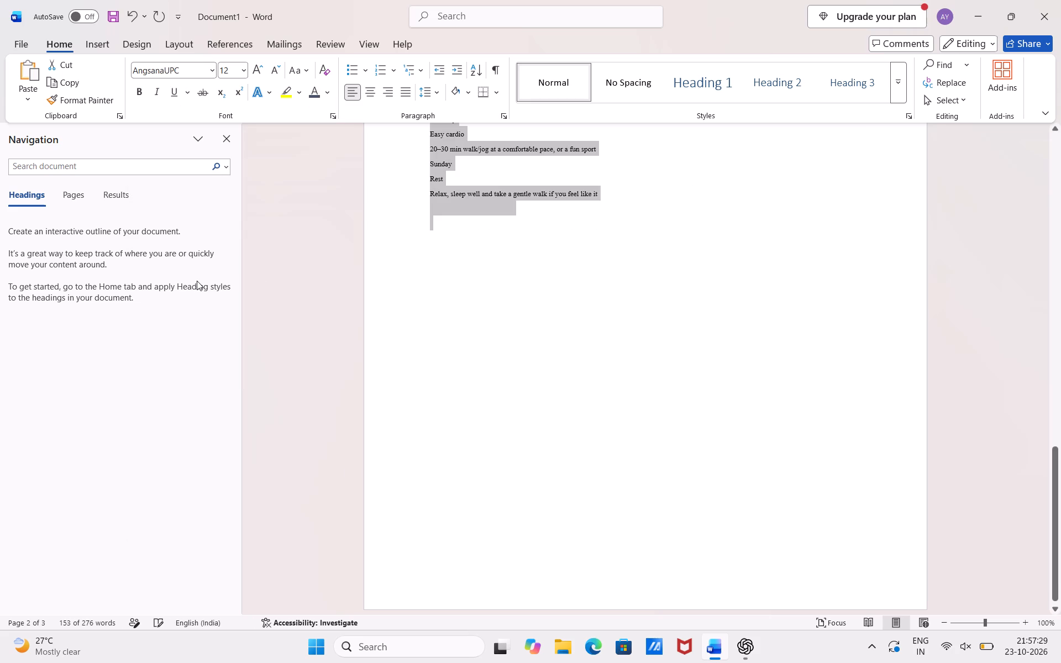
scroll(386, 271, up, 3)
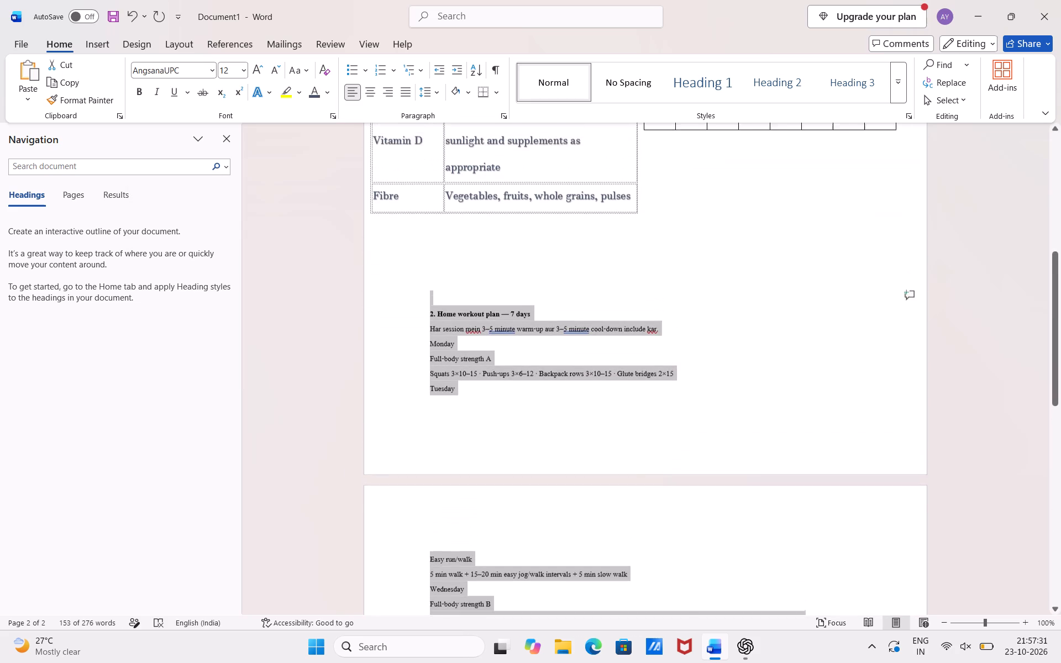
click(304, 392)
click(559, 435)
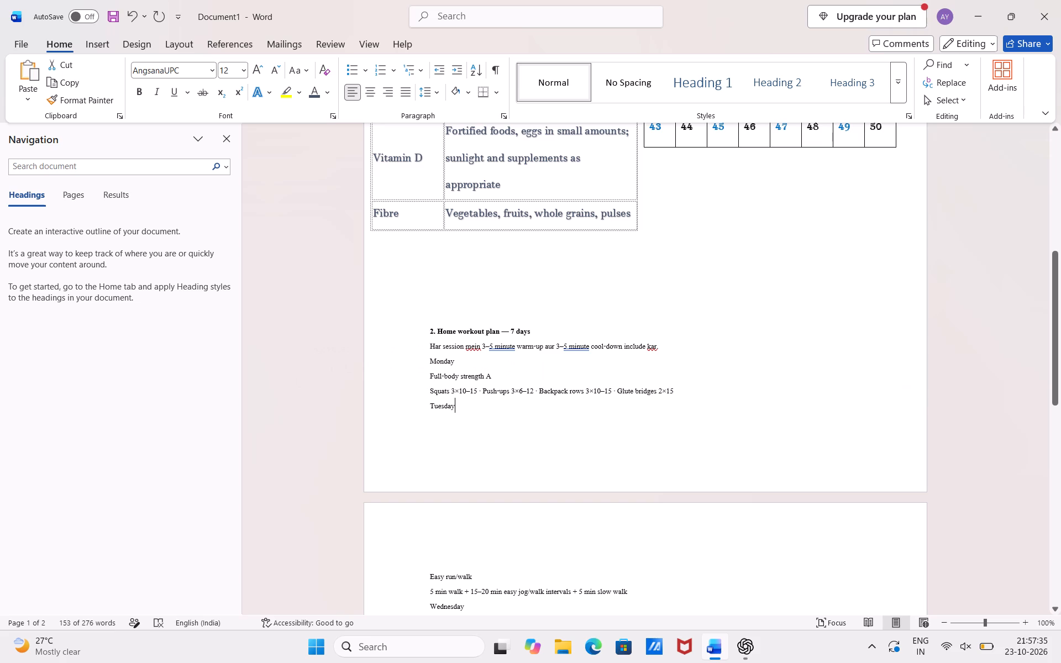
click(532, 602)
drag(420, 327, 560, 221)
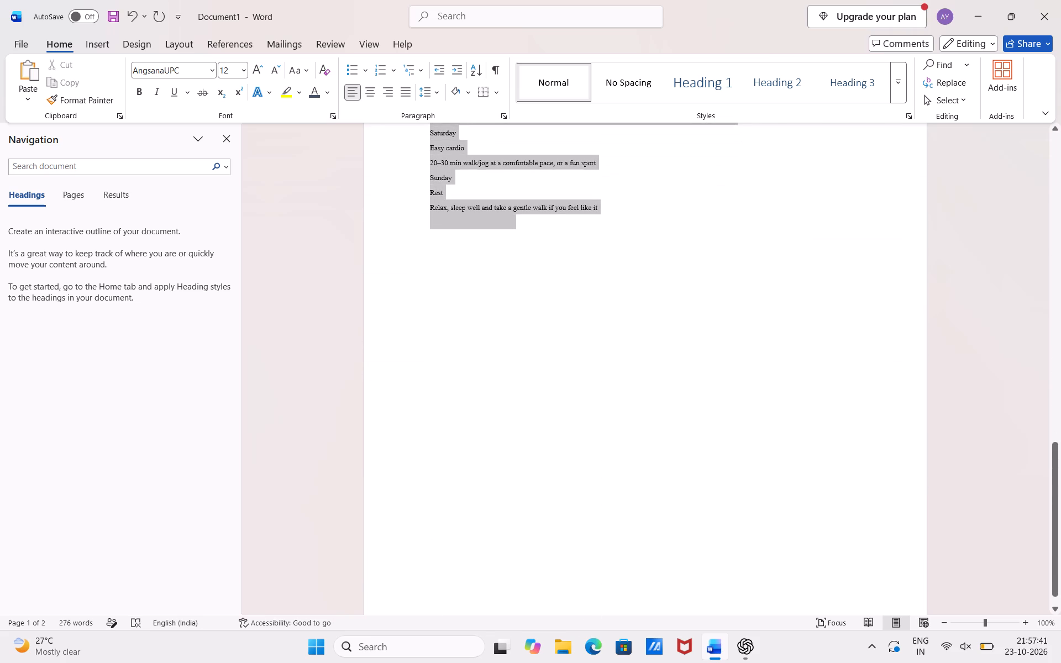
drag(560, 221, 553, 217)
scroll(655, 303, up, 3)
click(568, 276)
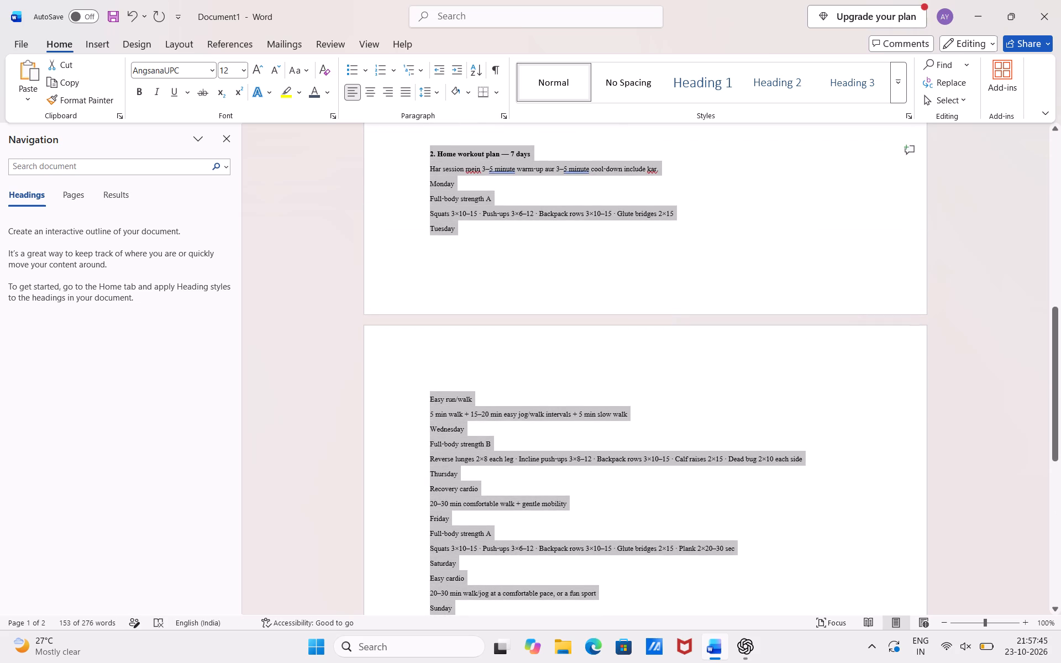
Delete the "2." numbering from the "Home workout plan — 7 days" heading and remove blank lines above it.
click(434, 157)
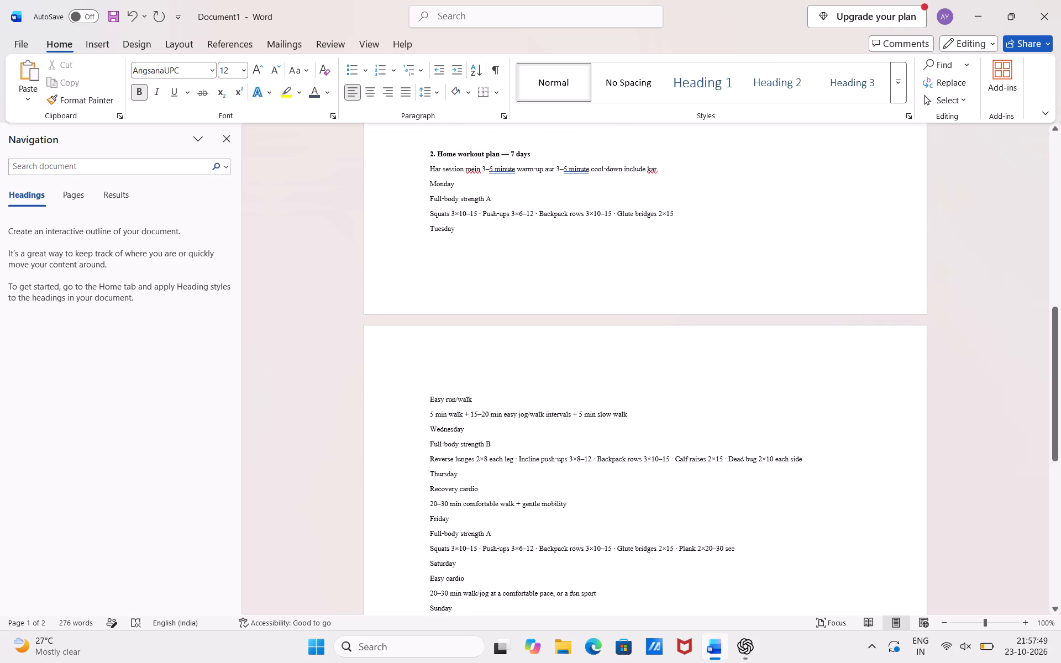
key(BackSpace)
key(BackSpace)
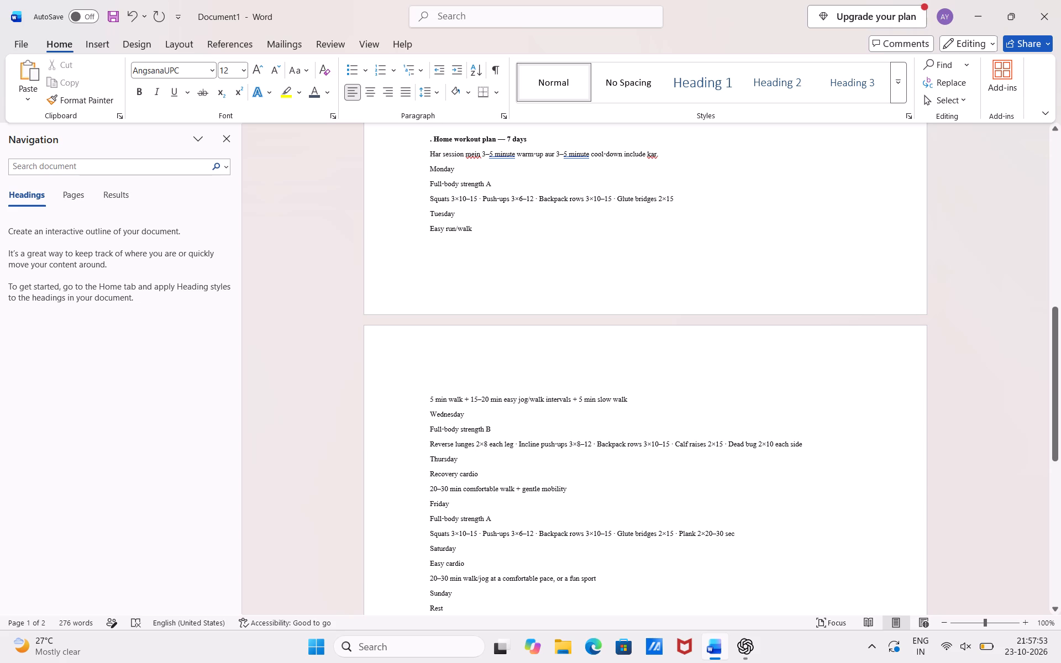
click(432, 140)
key(BackSpace)
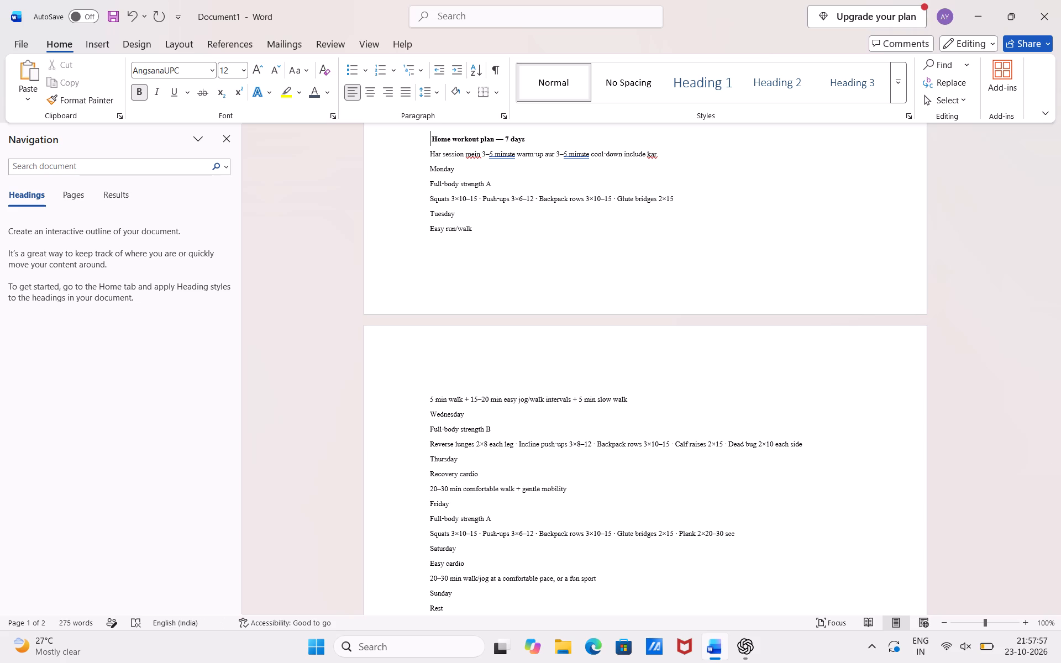
key(BackSpace)
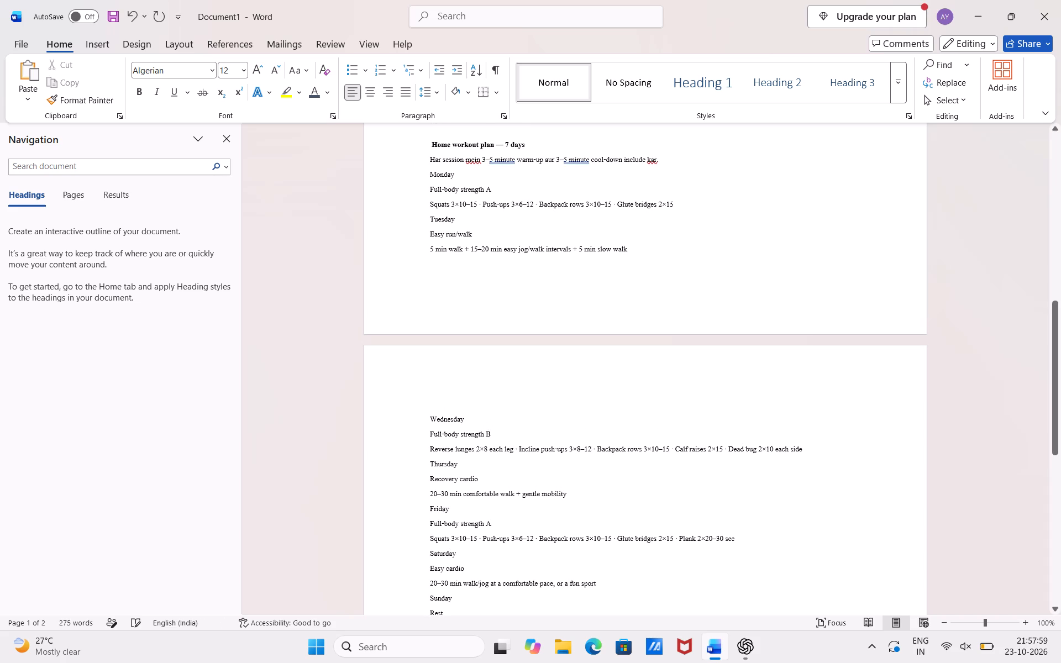
scroll(452, 163, up, 1)
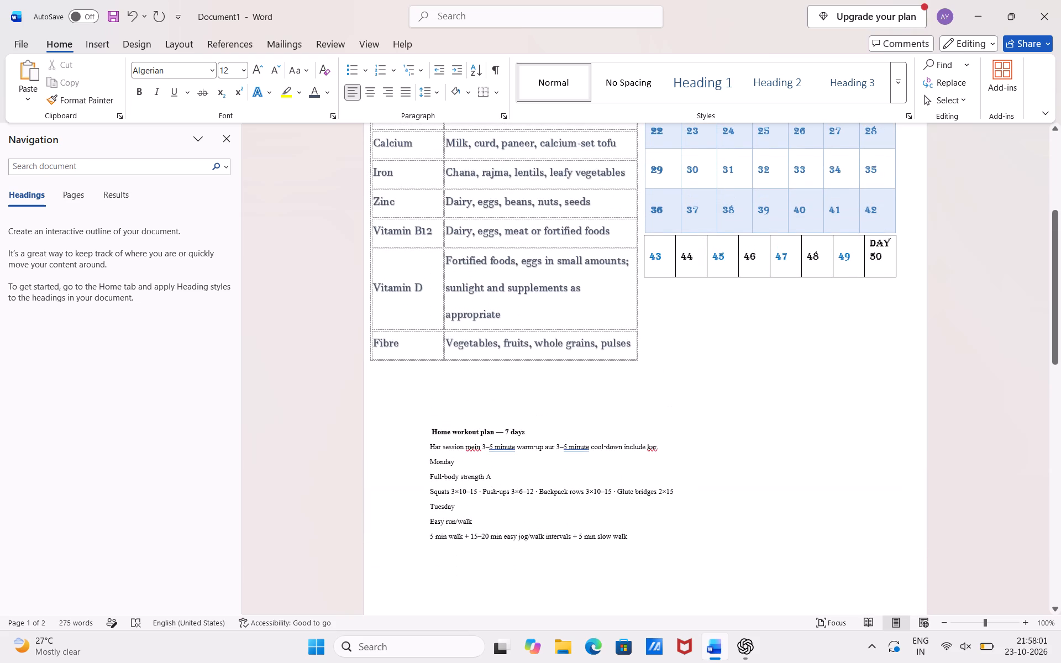
Remove the extra blank lines between the nutrient table and the "Home workout plan — 7 days" heading.
key(BackSpace)
key(BackSpace)
key(BackSpace)
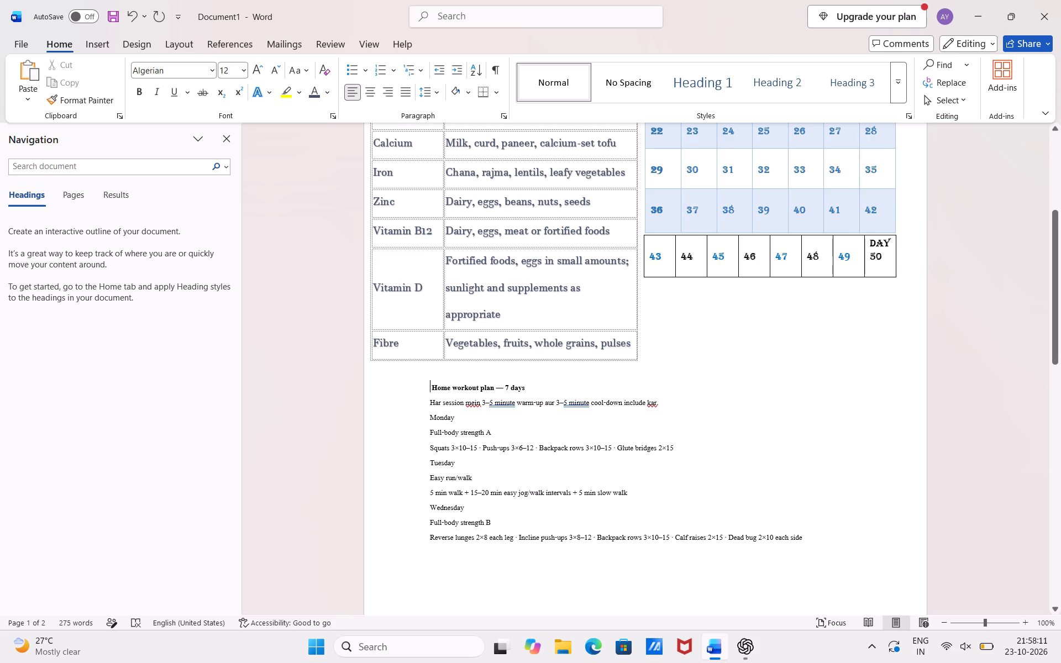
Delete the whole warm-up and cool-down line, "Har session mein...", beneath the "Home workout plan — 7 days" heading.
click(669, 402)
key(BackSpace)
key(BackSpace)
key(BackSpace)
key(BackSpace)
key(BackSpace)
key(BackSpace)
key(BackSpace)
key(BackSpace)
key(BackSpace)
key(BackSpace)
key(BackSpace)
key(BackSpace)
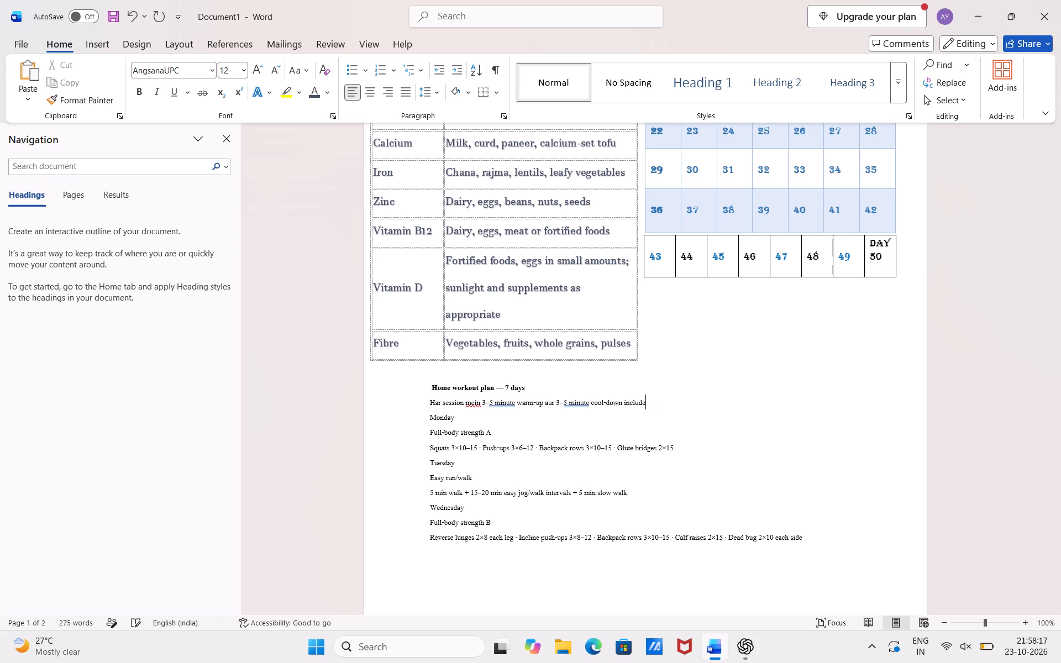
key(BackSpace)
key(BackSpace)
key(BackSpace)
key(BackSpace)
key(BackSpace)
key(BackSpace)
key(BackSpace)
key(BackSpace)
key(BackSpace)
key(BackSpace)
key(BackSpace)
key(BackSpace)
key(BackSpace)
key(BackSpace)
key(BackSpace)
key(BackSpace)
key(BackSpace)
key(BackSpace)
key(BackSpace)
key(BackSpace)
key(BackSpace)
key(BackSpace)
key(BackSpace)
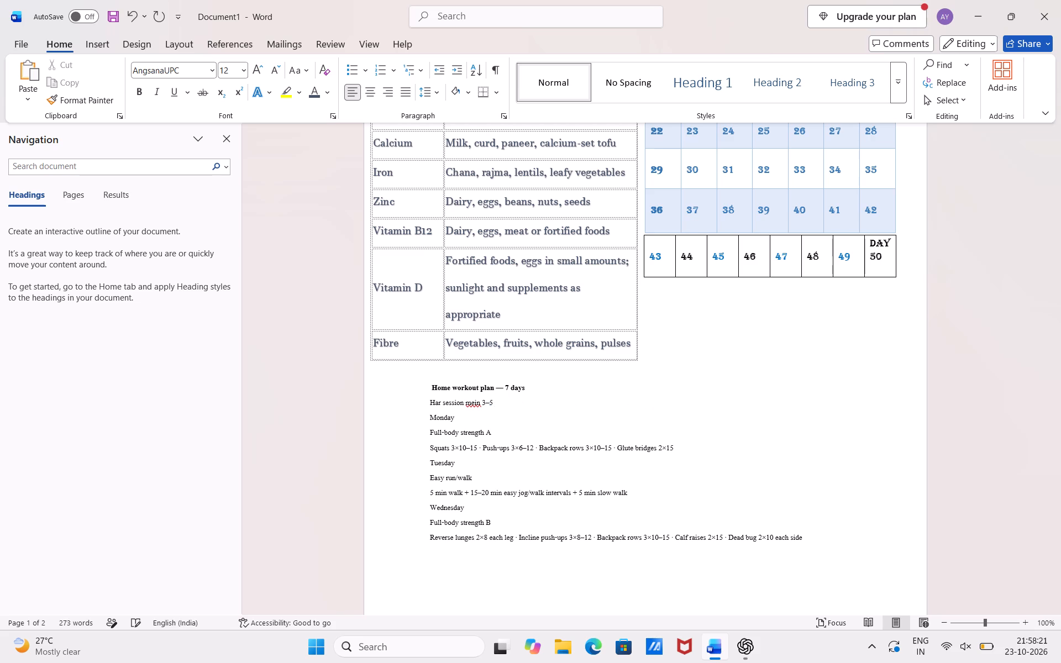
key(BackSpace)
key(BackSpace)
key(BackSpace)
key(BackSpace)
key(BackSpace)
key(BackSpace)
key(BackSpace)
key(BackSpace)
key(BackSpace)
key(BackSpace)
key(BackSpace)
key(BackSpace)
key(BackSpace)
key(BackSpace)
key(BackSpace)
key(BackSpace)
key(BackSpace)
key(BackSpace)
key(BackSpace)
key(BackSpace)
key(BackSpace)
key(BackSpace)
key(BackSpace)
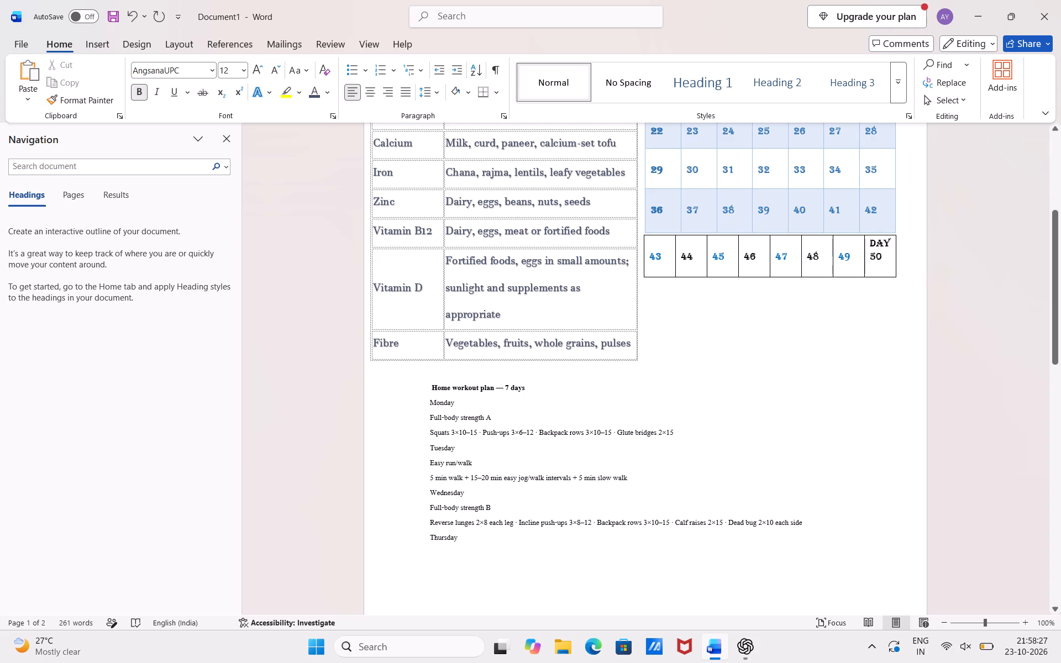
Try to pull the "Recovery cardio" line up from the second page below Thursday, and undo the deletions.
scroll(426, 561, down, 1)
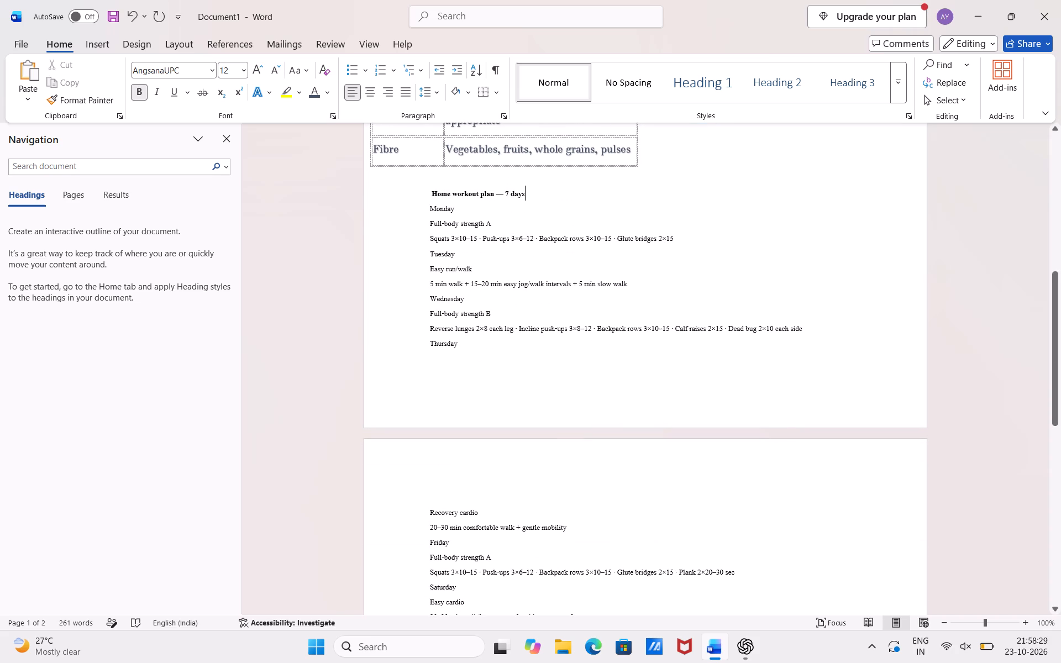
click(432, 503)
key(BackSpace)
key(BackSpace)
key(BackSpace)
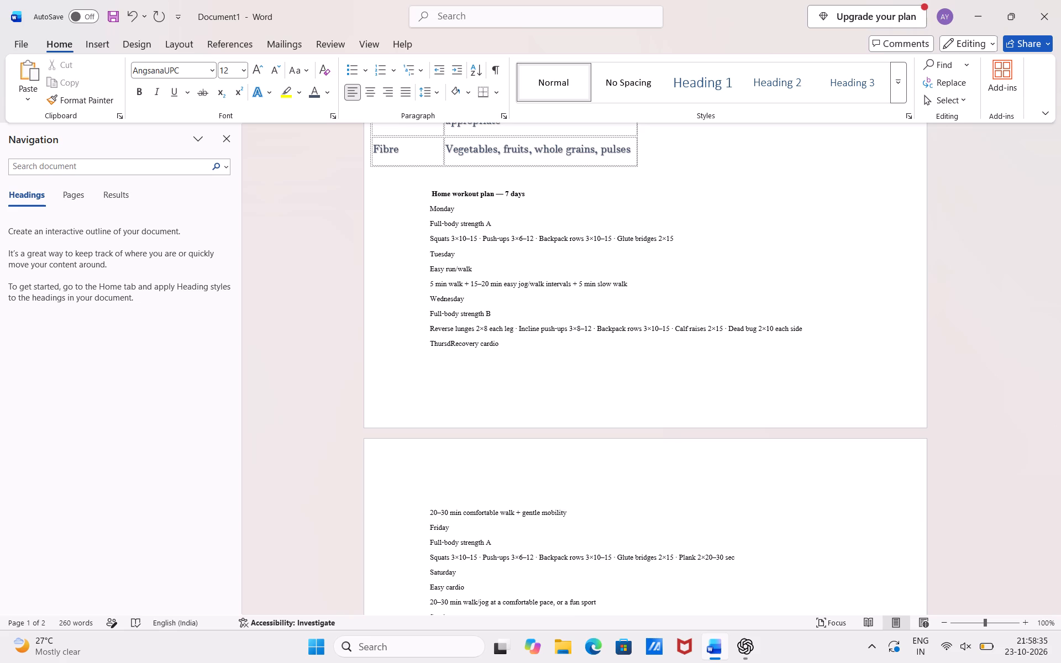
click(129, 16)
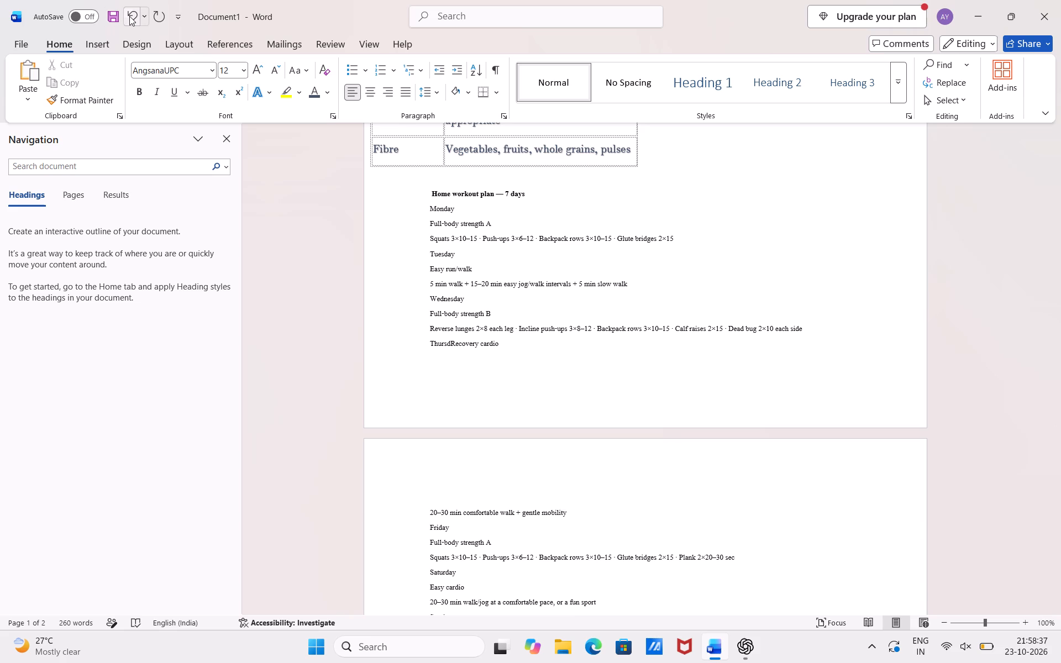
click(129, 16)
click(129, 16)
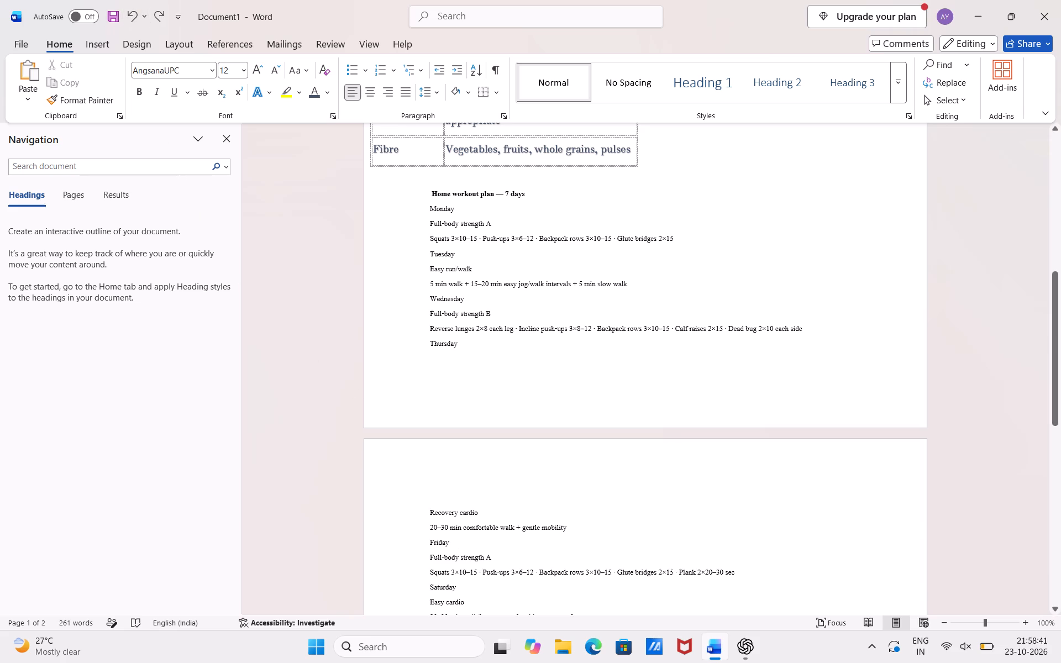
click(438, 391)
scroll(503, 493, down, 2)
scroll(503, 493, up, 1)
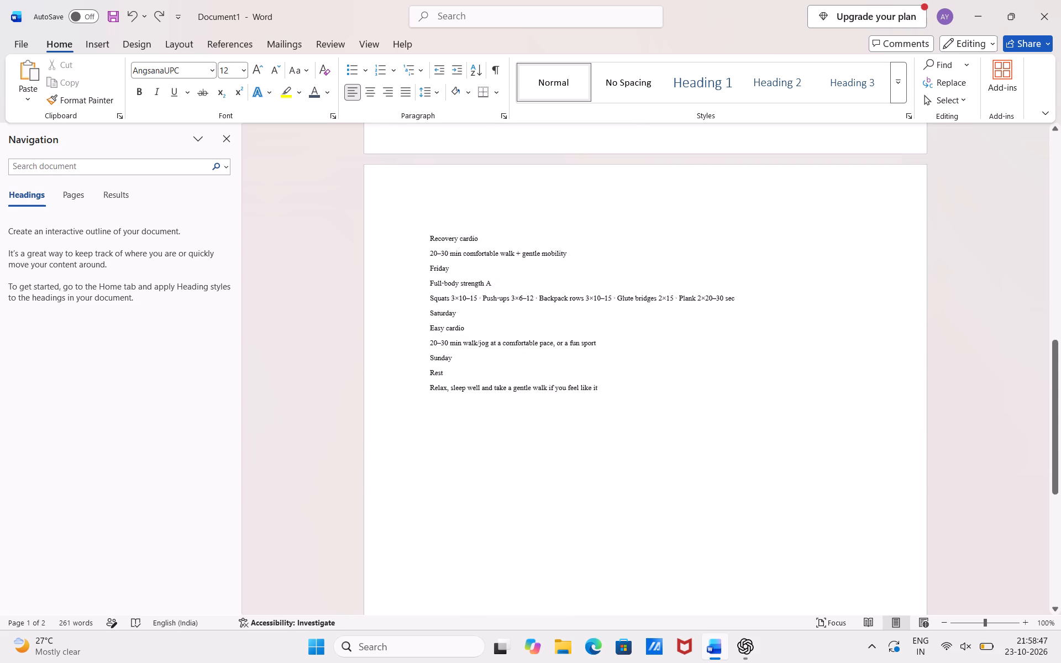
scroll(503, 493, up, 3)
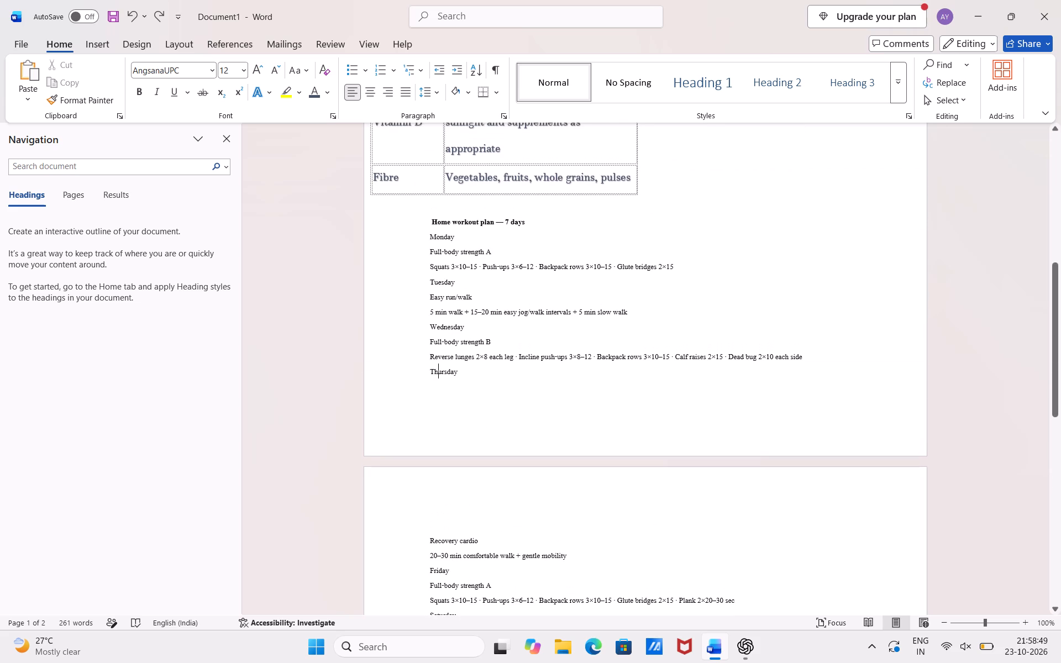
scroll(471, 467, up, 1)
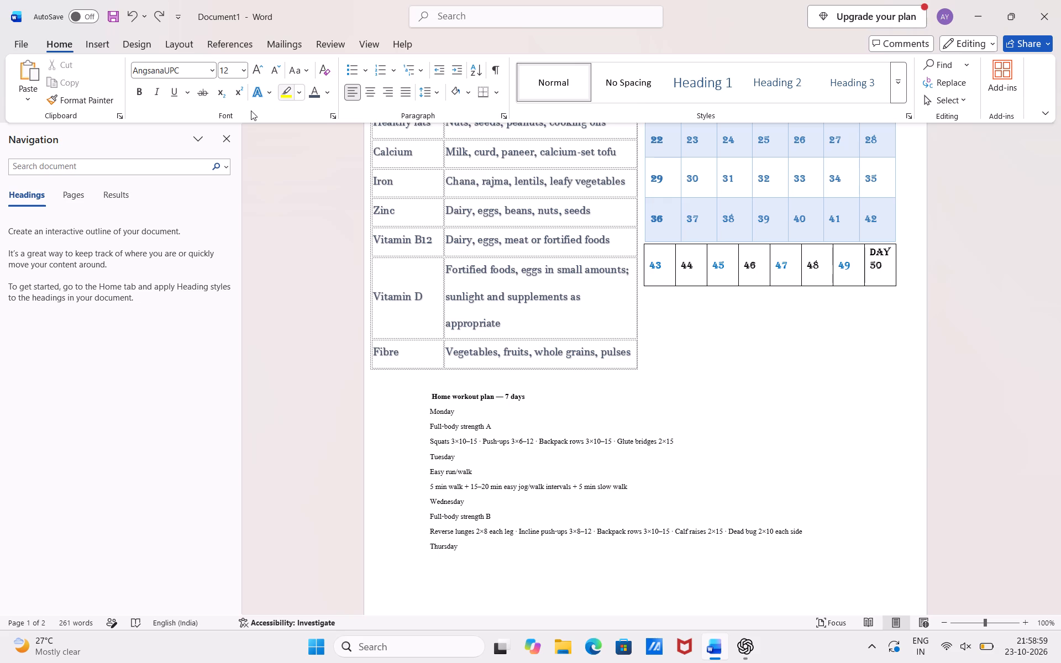
Save the document as workoutplan in the OneDrive Documents folder.
click(111, 13)
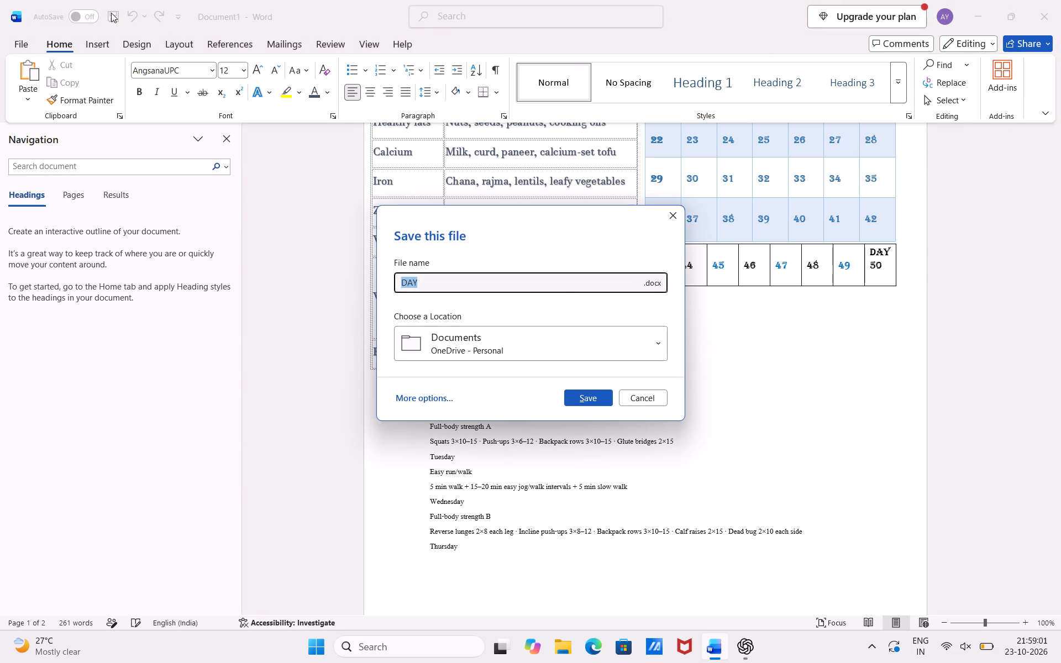
click(612, 283)
key(BackSpace)
key(BackSpace)
key(BackSpace)
key(BackSpace)
key(BackSpace)
key(BackSpace)
key(BackSpace)
key(BackSpace)
key(BackSpace)
key(BackSpace)
key(BackSpace)
key(BackSpace)
text(workout)
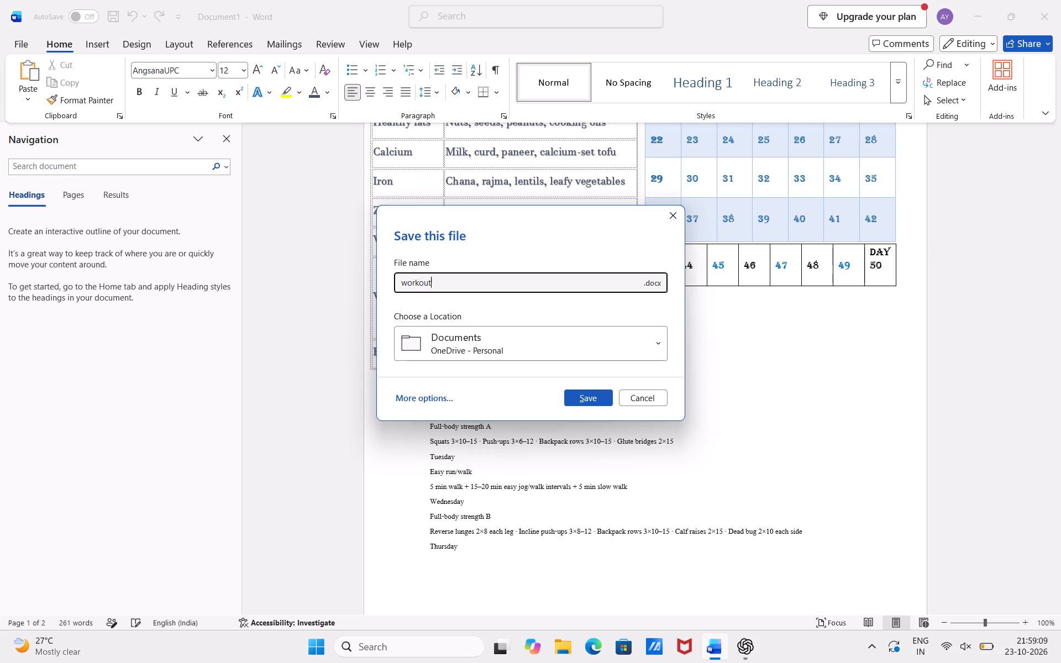
text(plan)
click(585, 393)
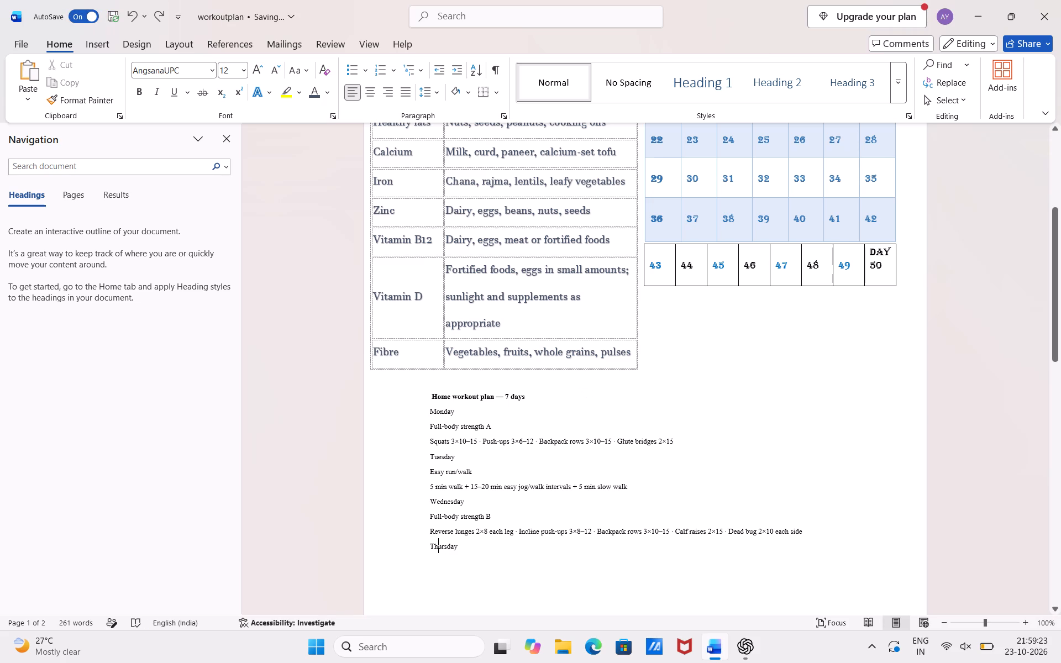
Review the saved document's layout, from the nutrient table and day grid down to the home workout plan.
scroll(585, 393, down, 1)
scroll(585, 393, up, 2)
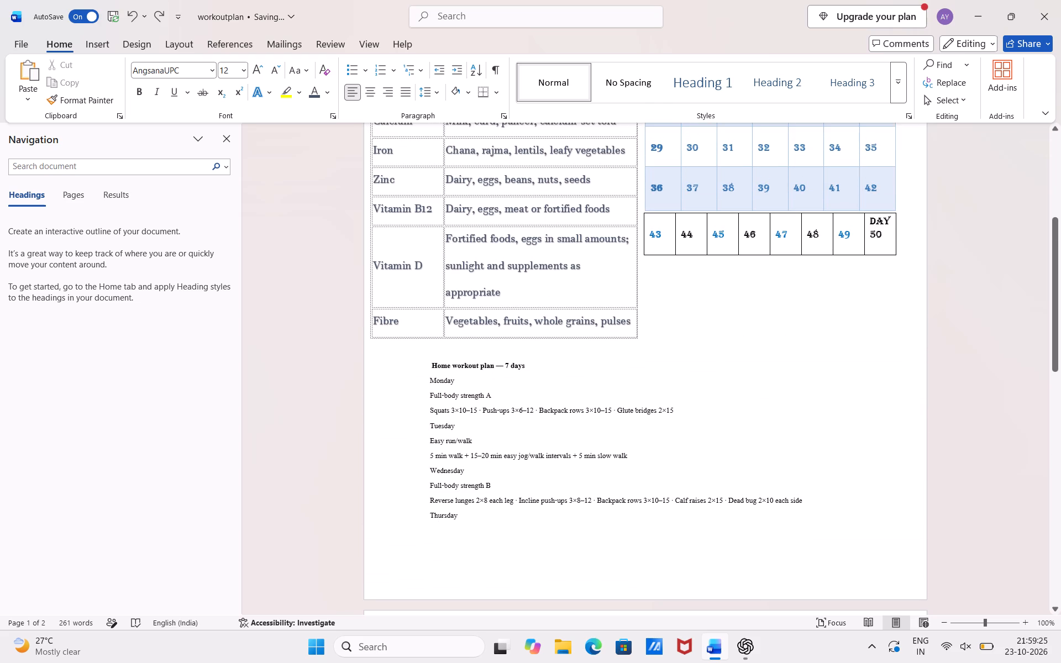
scroll(585, 393, up, 1)
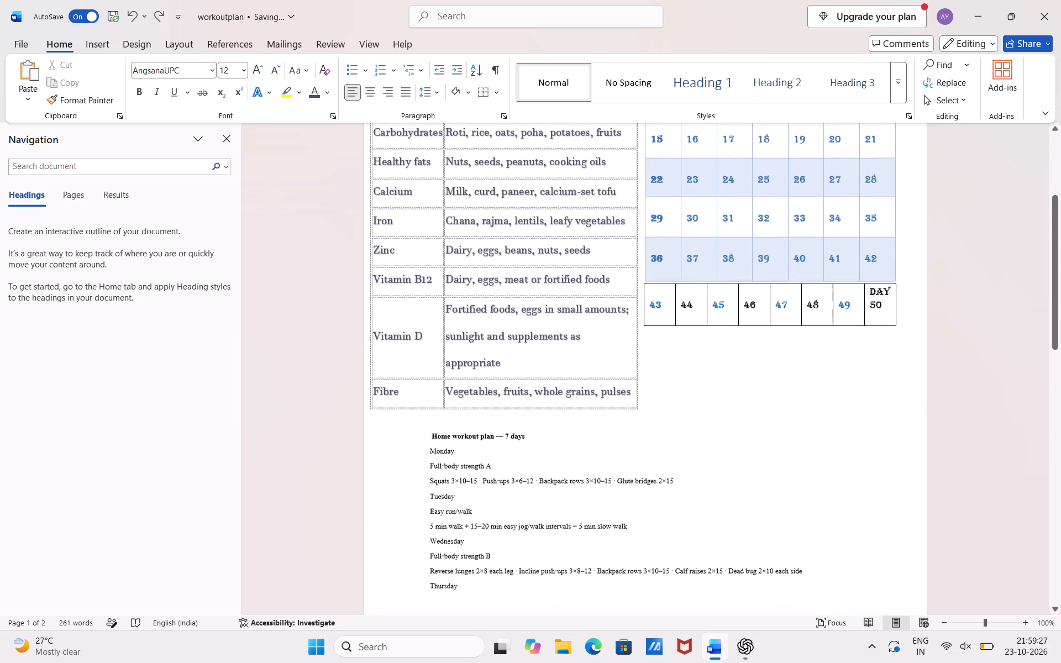
scroll(585, 393, up, 3)
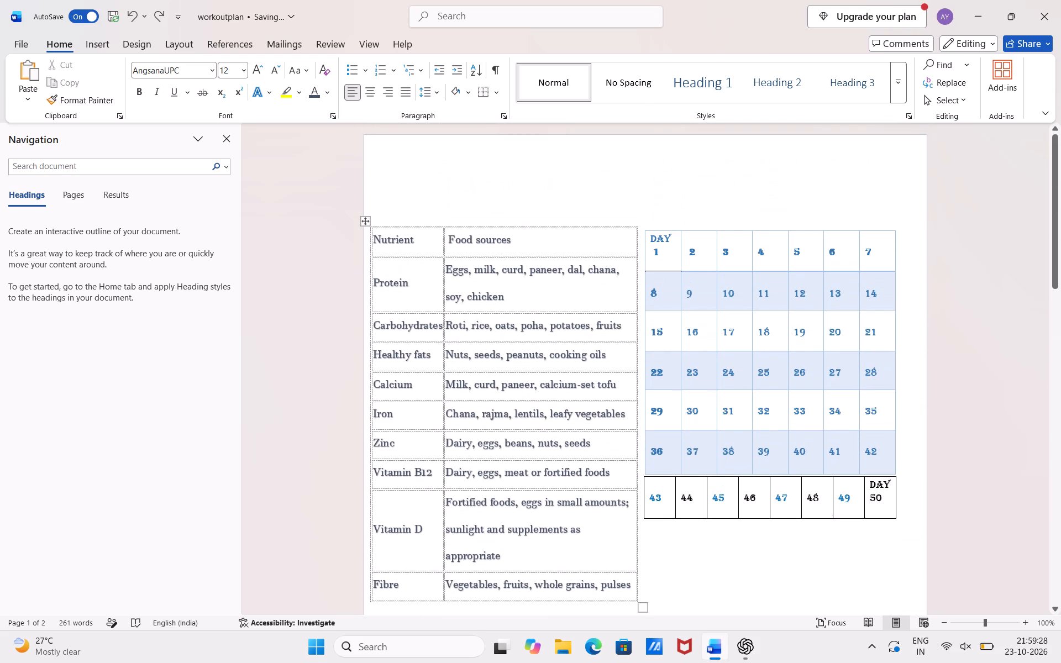
scroll(585, 393, down, 3)
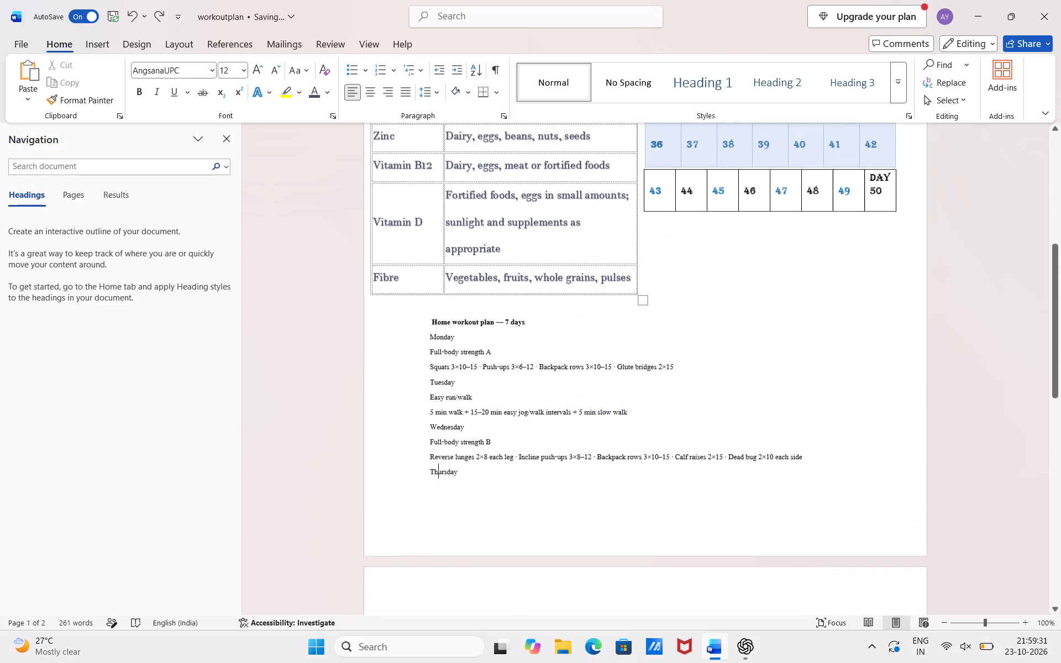
Delete the whole home workout plan text, from its heading through the Sunday entry on the second page.
scroll(585, 393, down, 1)
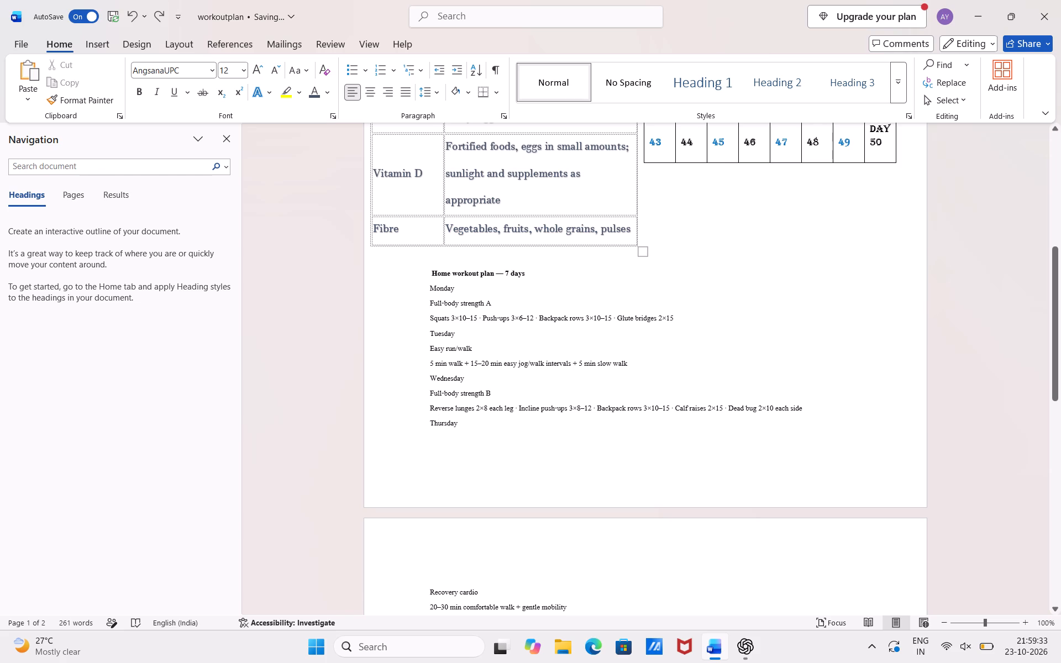
drag(429, 271, 701, 627)
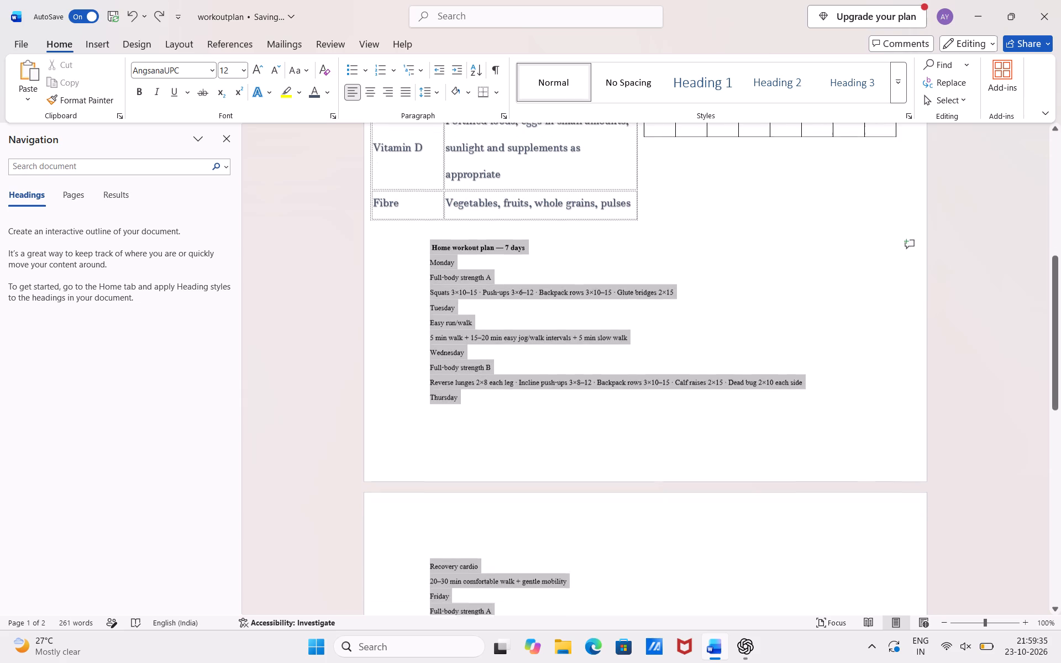
drag(701, 627, 649, 430)
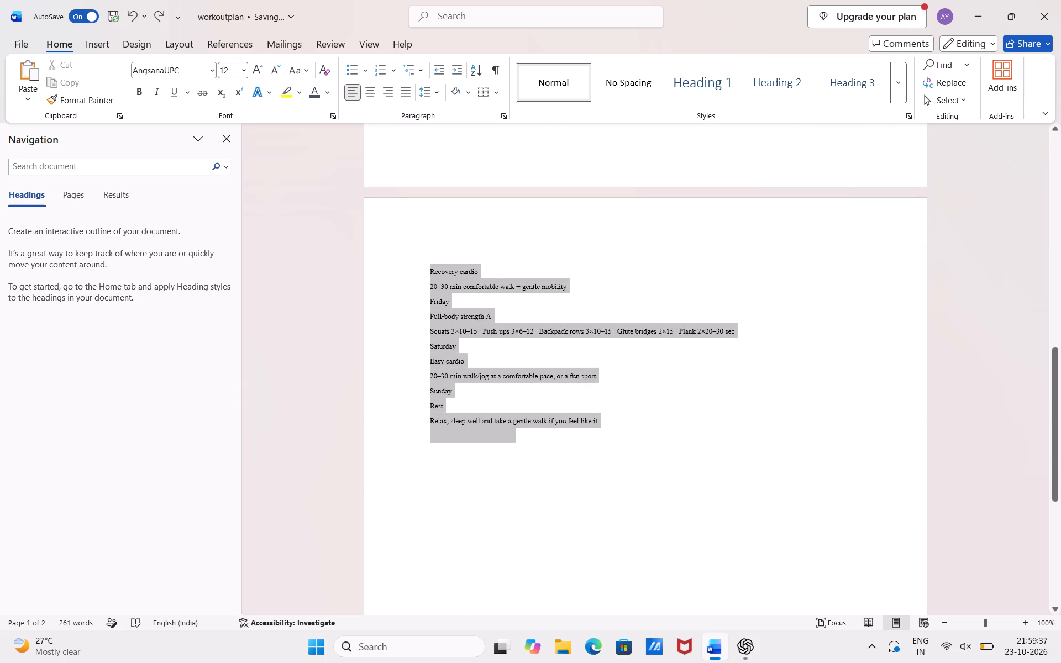
drag(649, 430, 649, 430)
key(Delete)
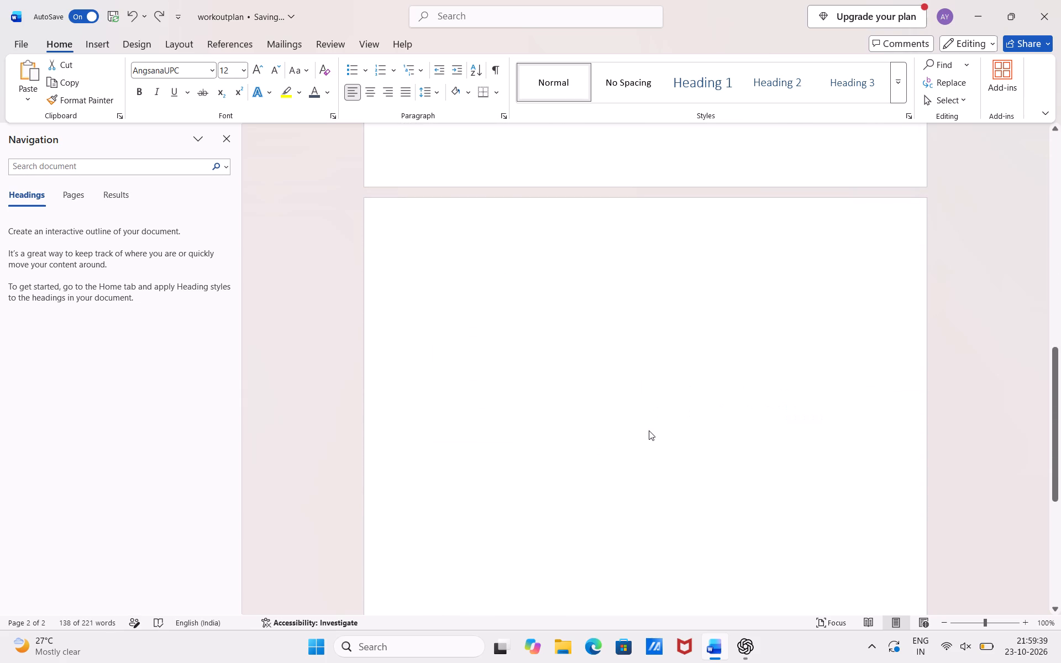
Try to place the text cursor in the blank space above the nutrient table on the first page.
scroll(649, 430, up, 2)
scroll(649, 430, down, 4)
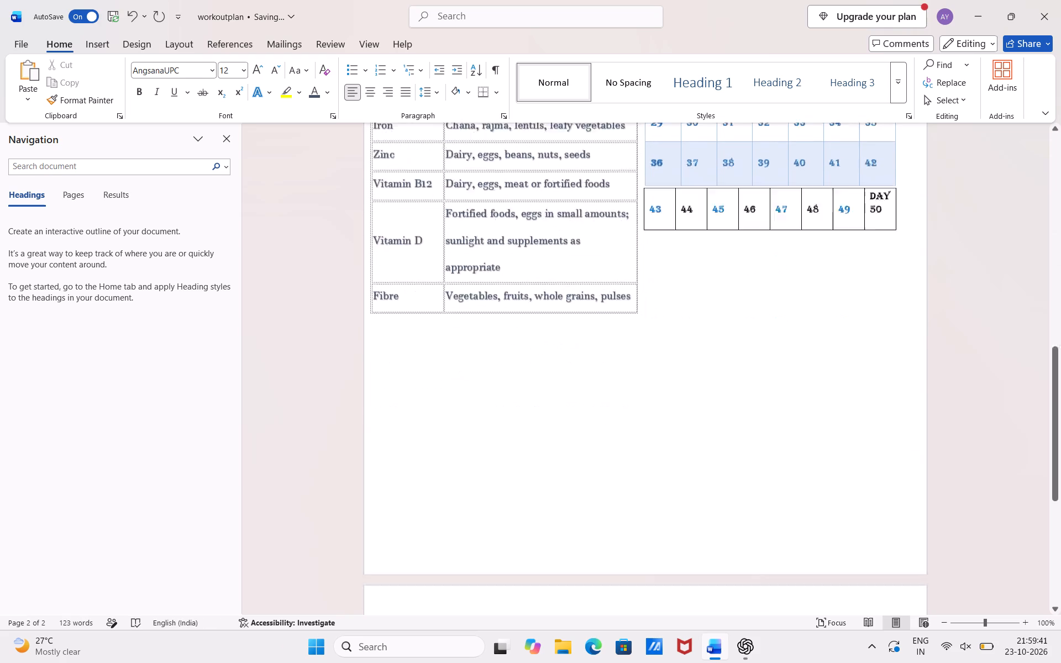
click(649, 430)
scroll(649, 430, down, 6)
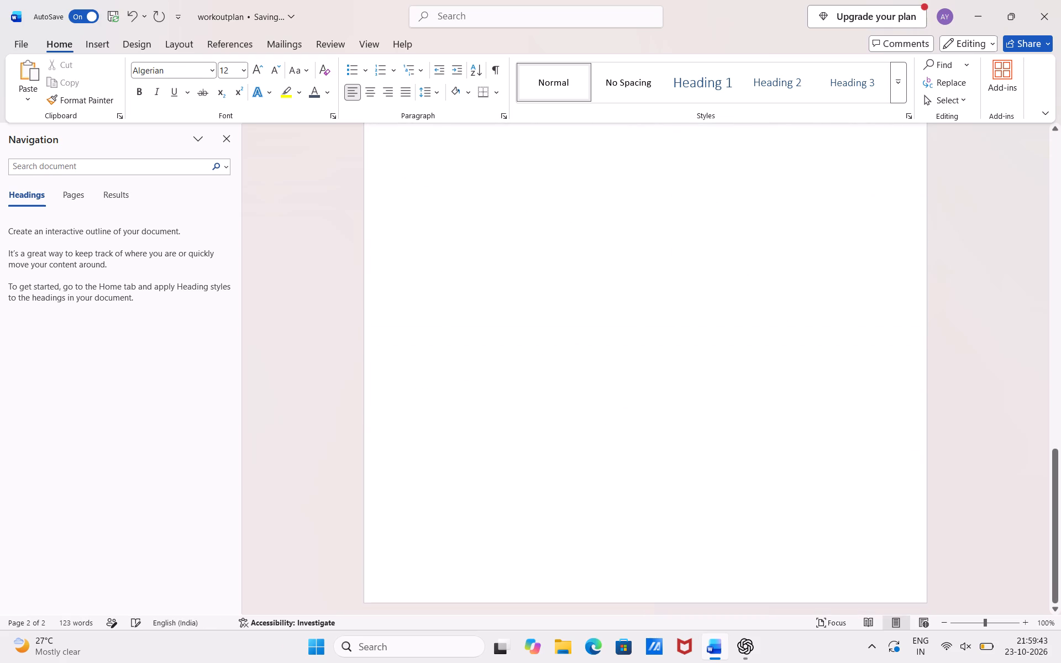
scroll(649, 430, up, 5)
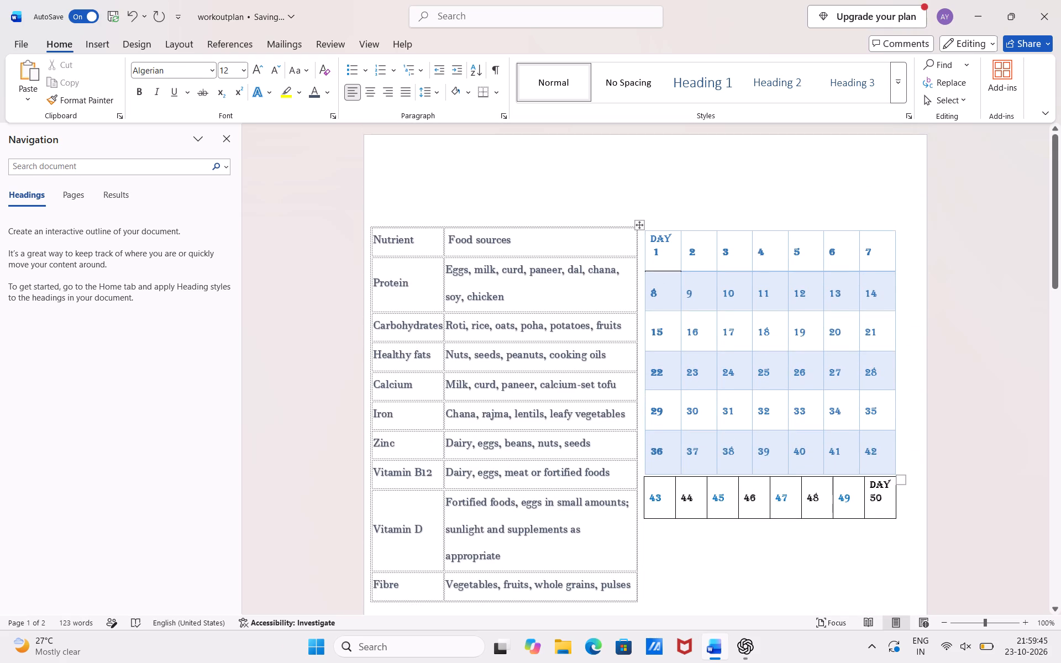
click(494, 174)
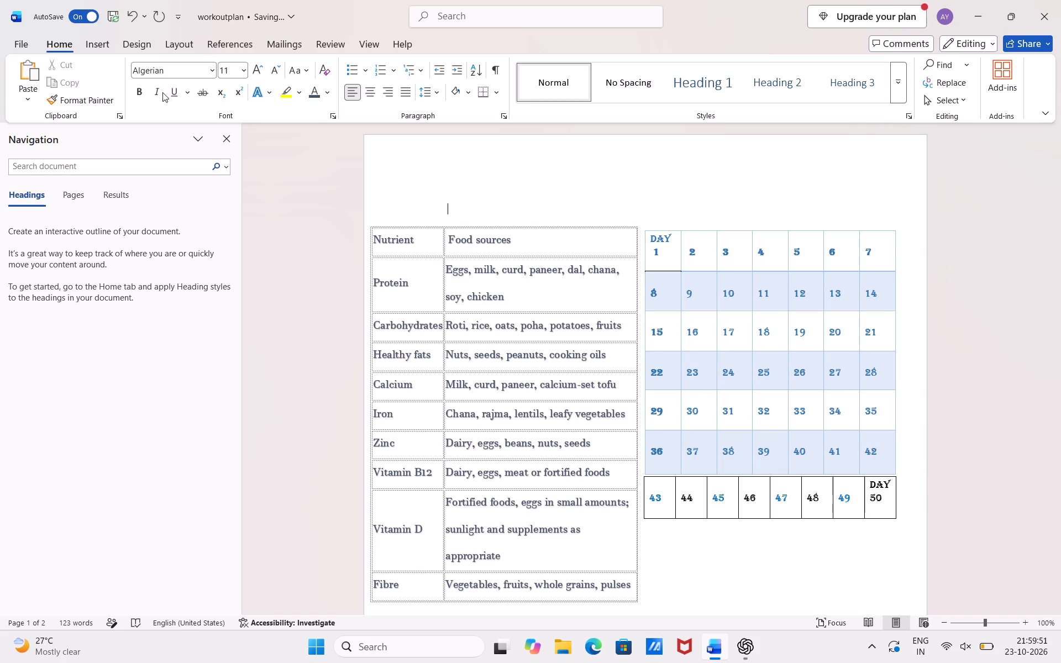
click(478, 166)
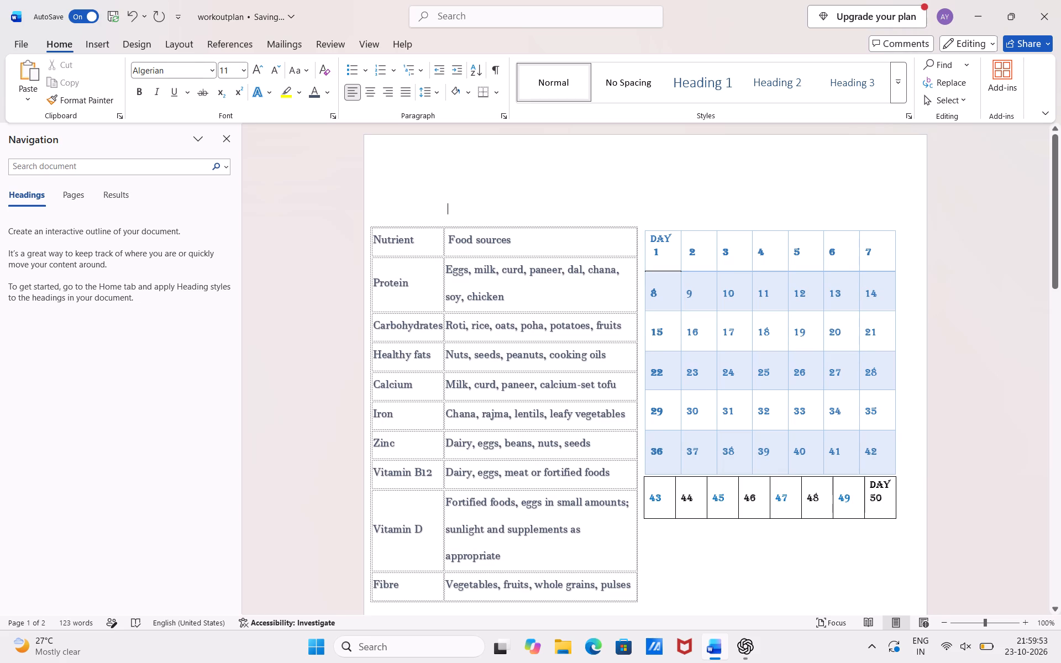